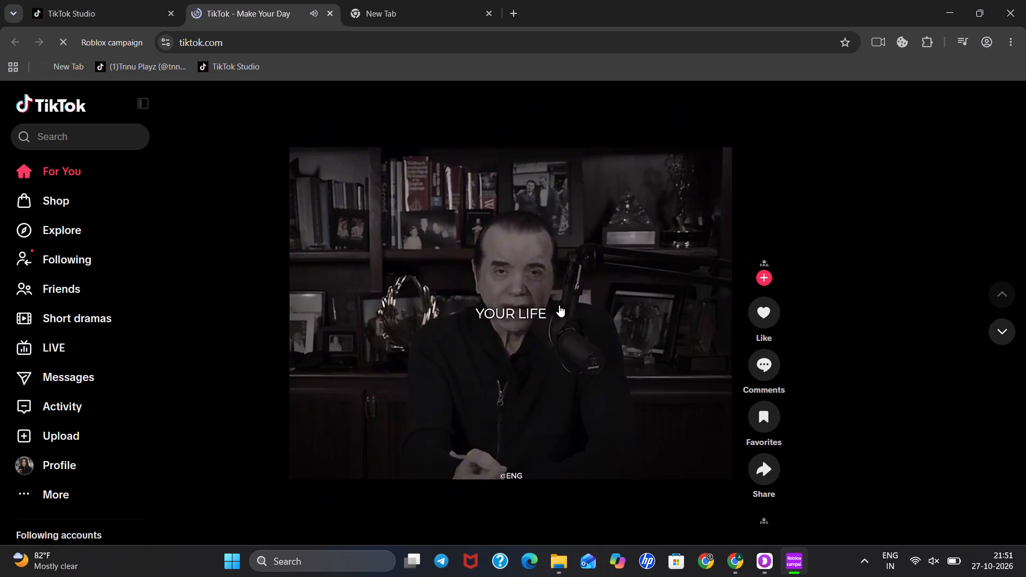
Open the profile of the playing video's creator, Earned. Not. Given., and capture a screenshot of the profile header.
click(765, 258)
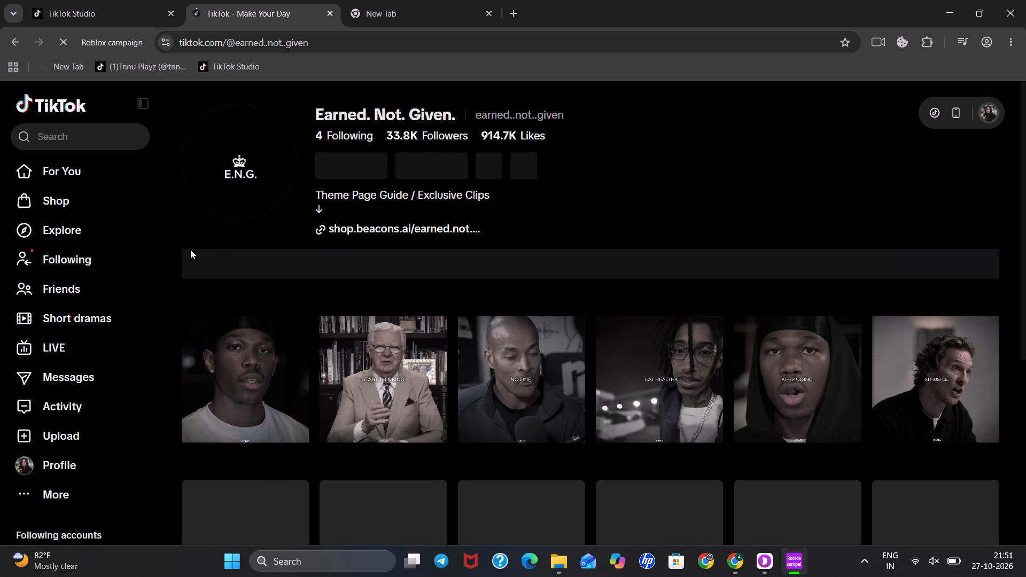
key(Print)
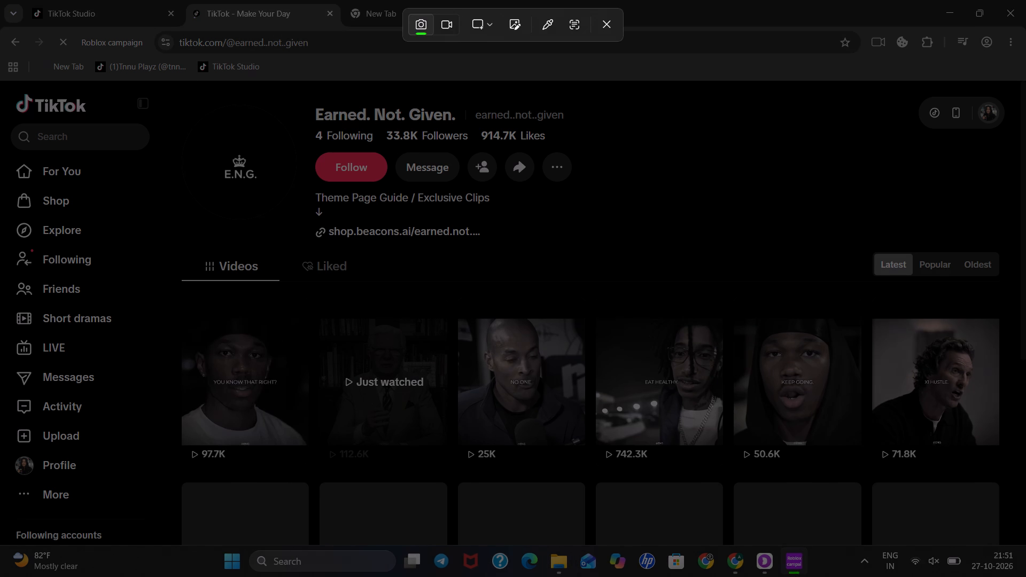
drag(171, 83, 671, 260)
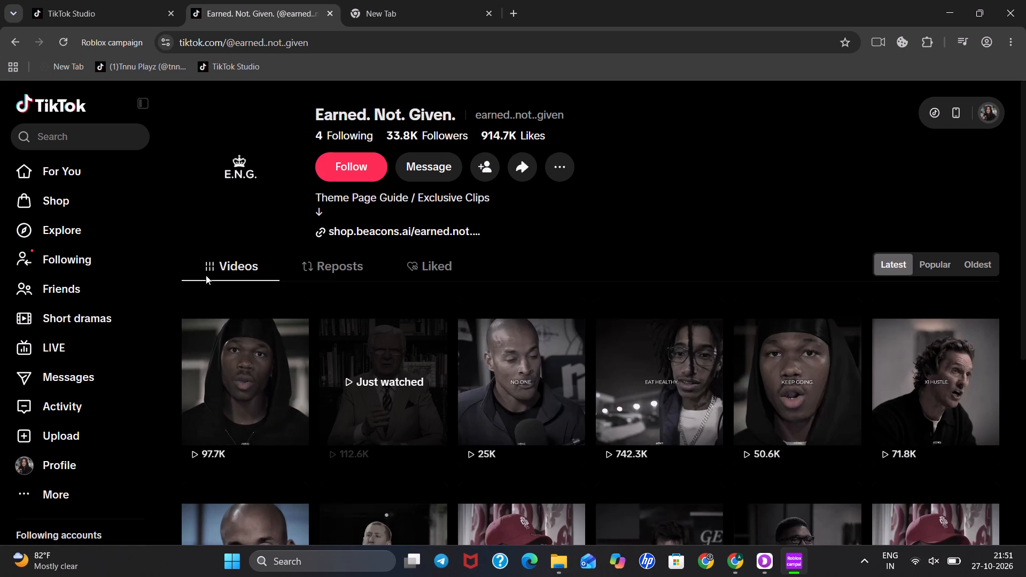
Search TikTok for the recent term bloxuniverse.
click(60, 135)
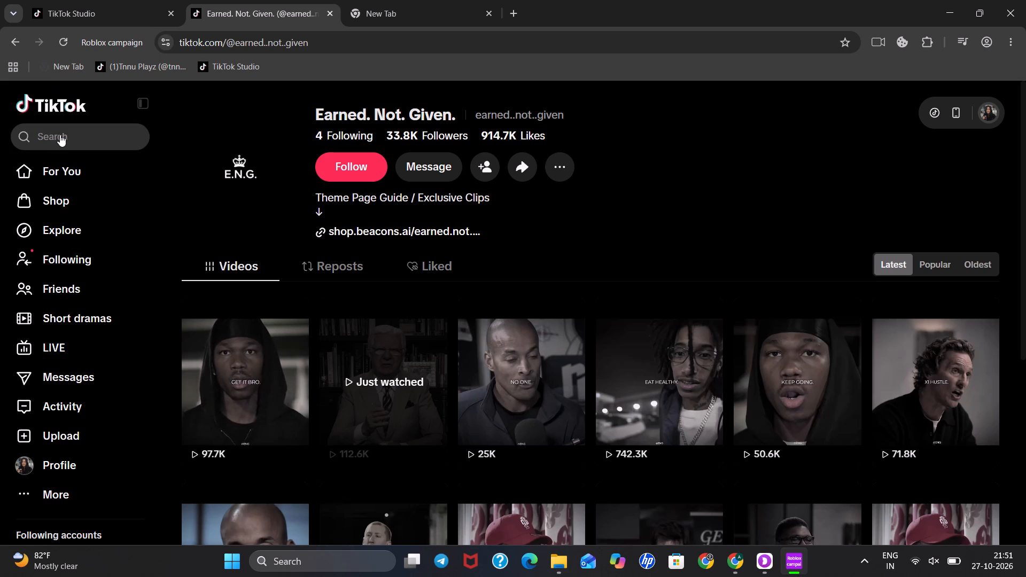
click(111, 139)
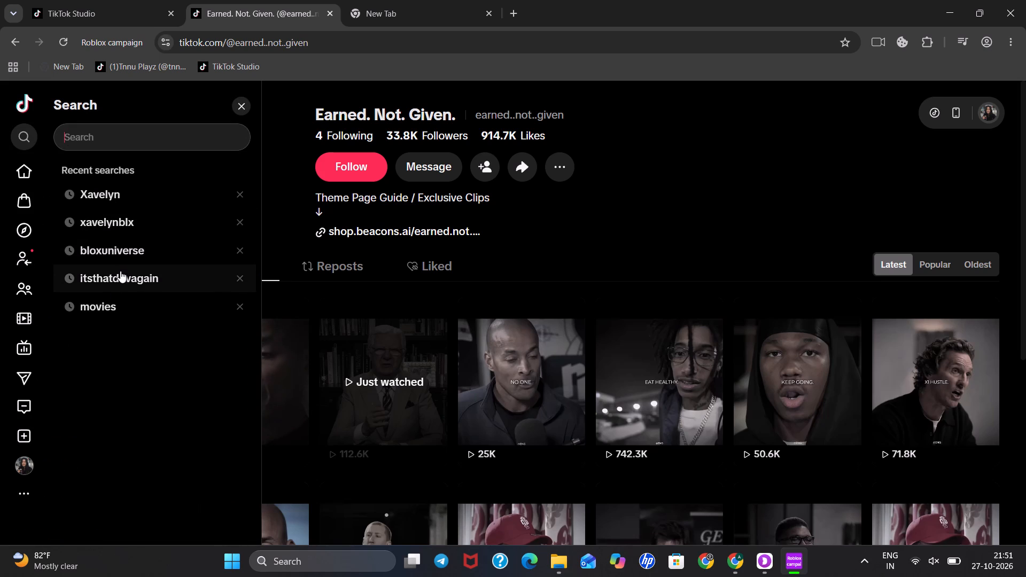
click(128, 244)
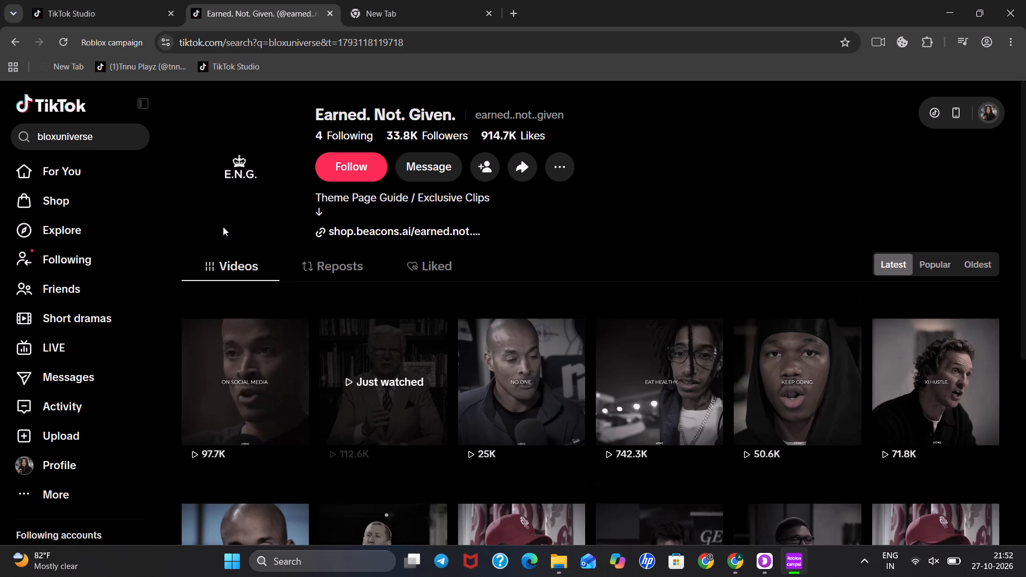
click(102, 142)
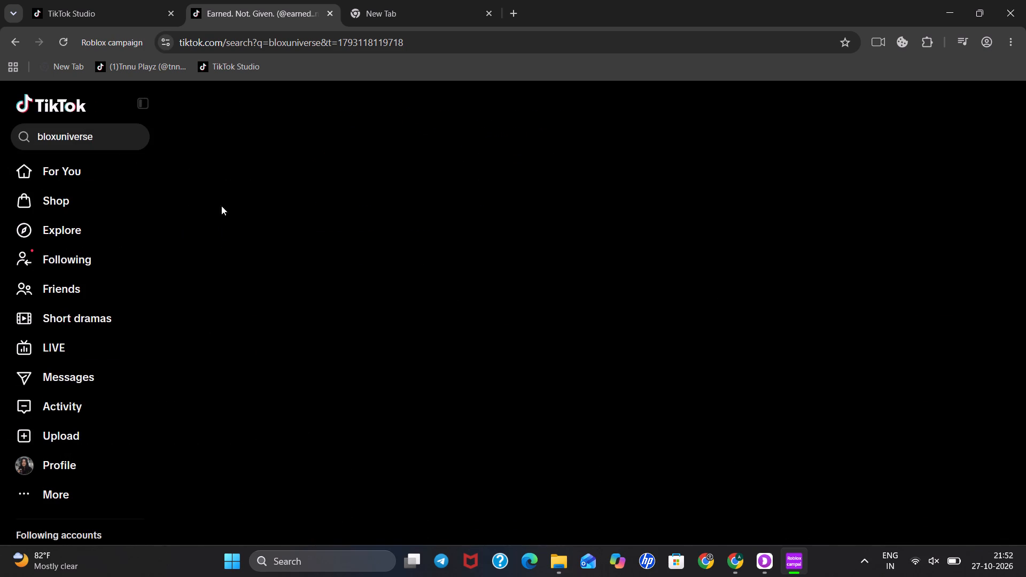
Open the Blox Universe creator profile from the top-liked search results and look over its videos.
scroll(279, 289, down, 1)
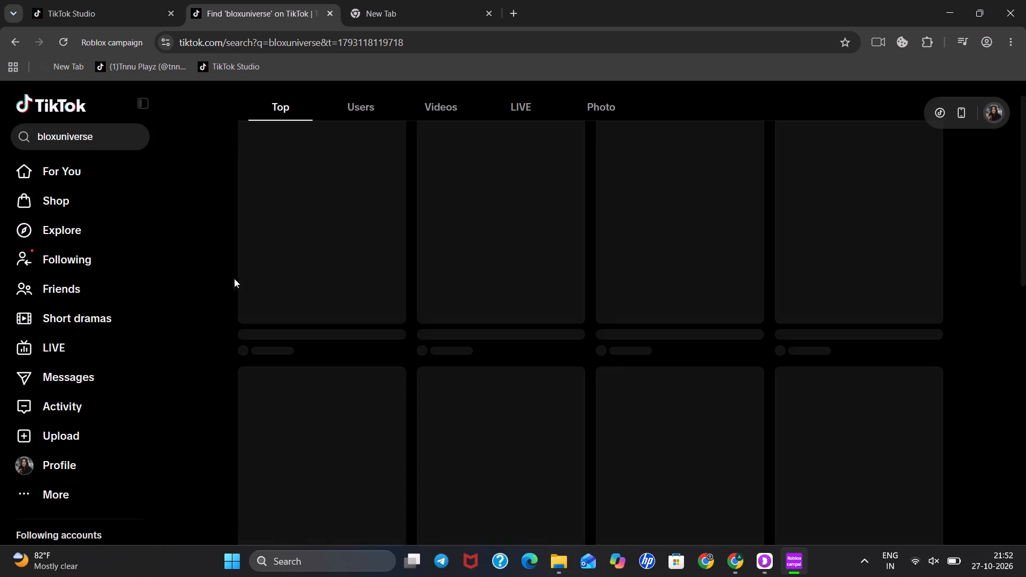
scroll(207, 261, up, 1)
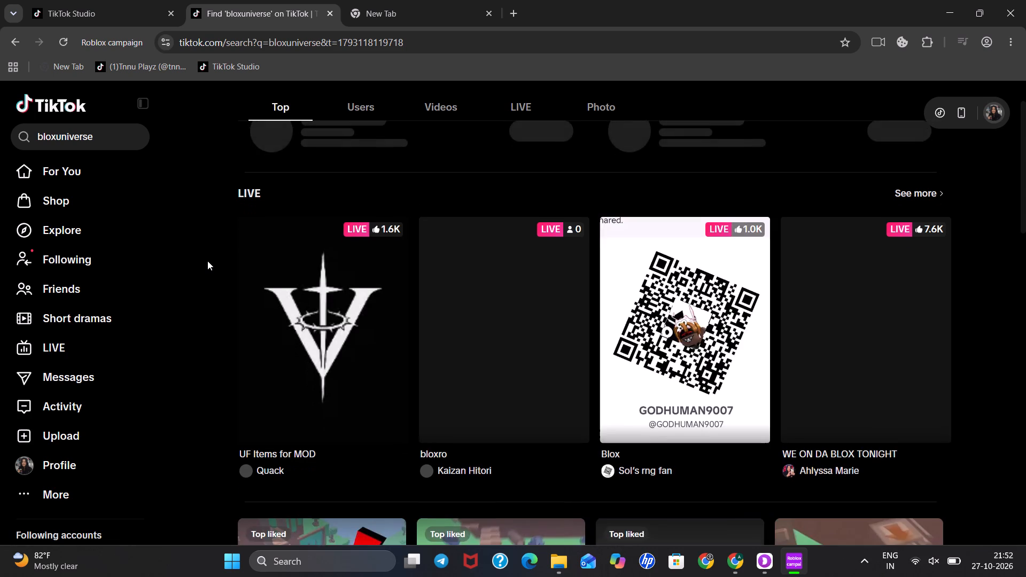
scroll(207, 261, up, 1)
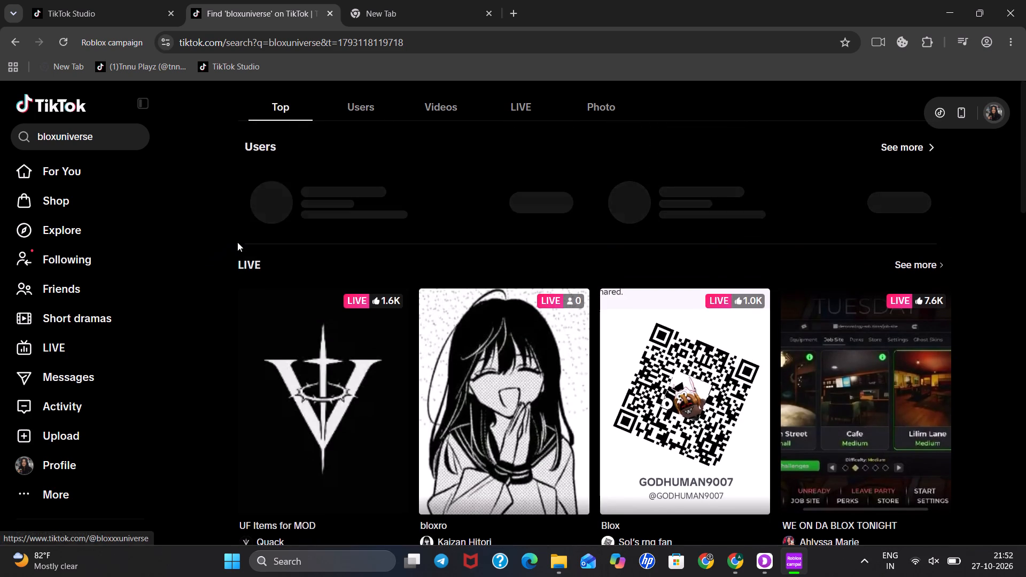
scroll(237, 242, down, 5)
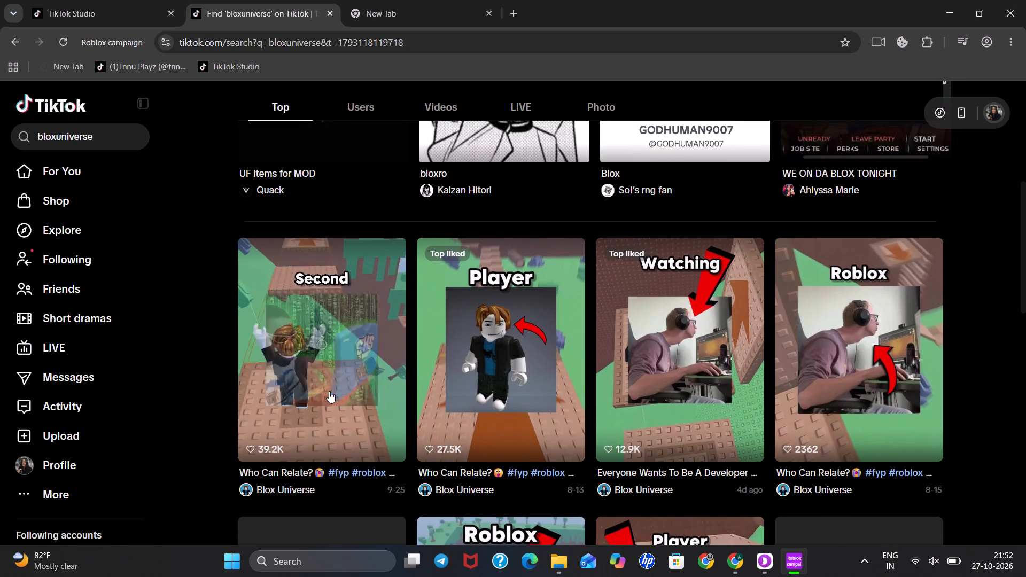
click(271, 488)
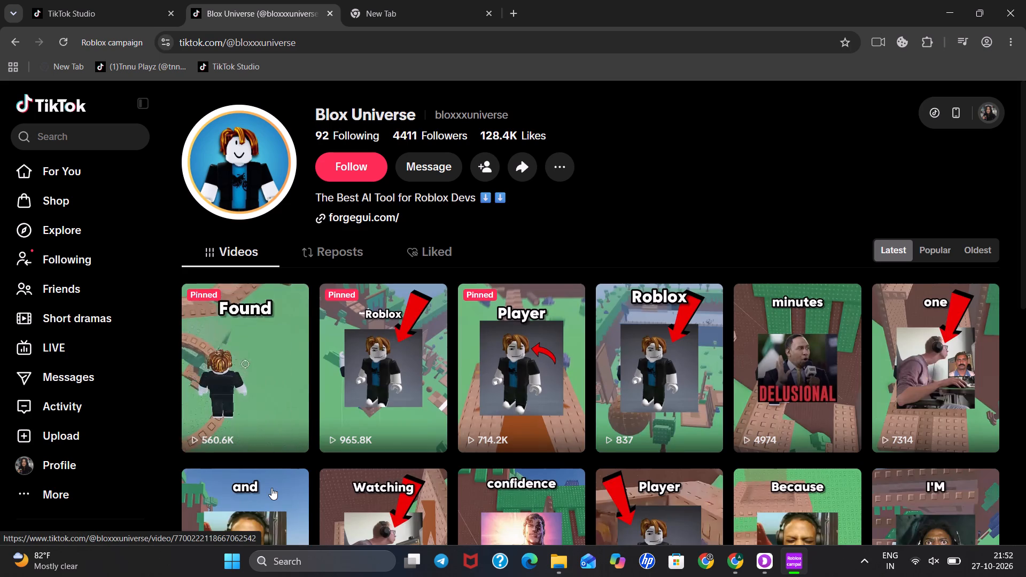
scroll(271, 488, down, 4)
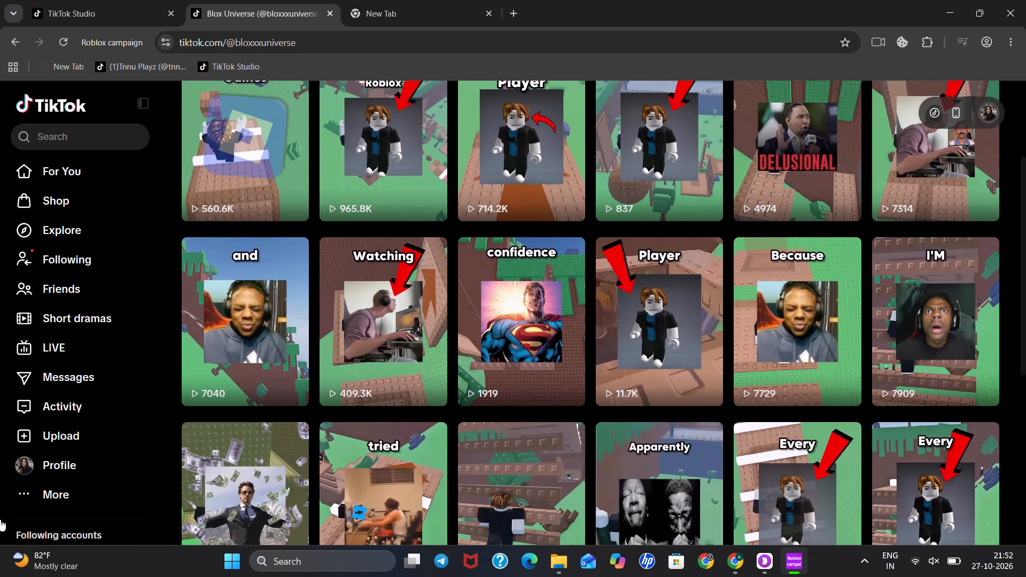
scroll(171, 349, up, 6)
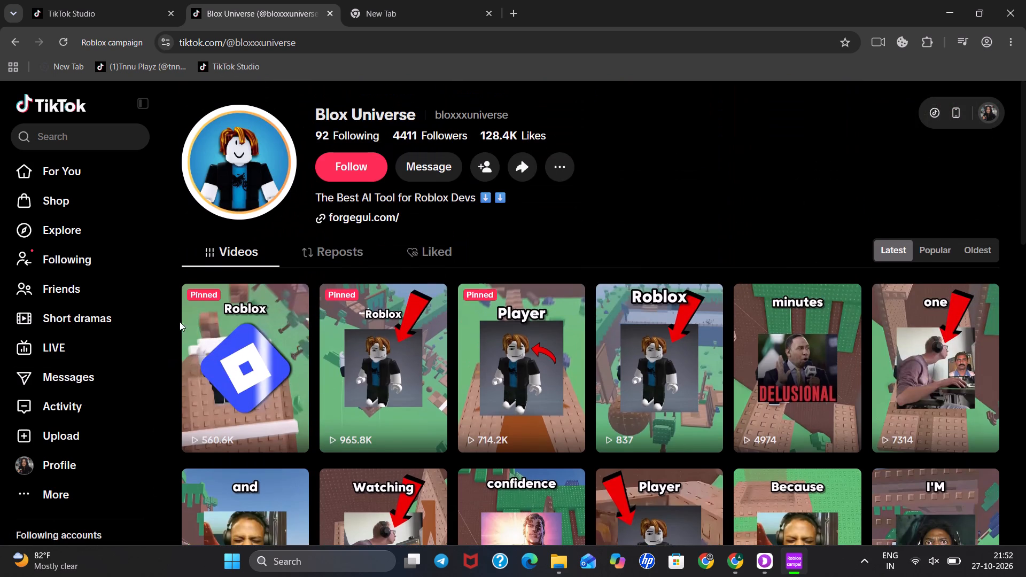
Switch to the Chrome window with YouTube and search for Bloxuniverse.
click(735, 563)
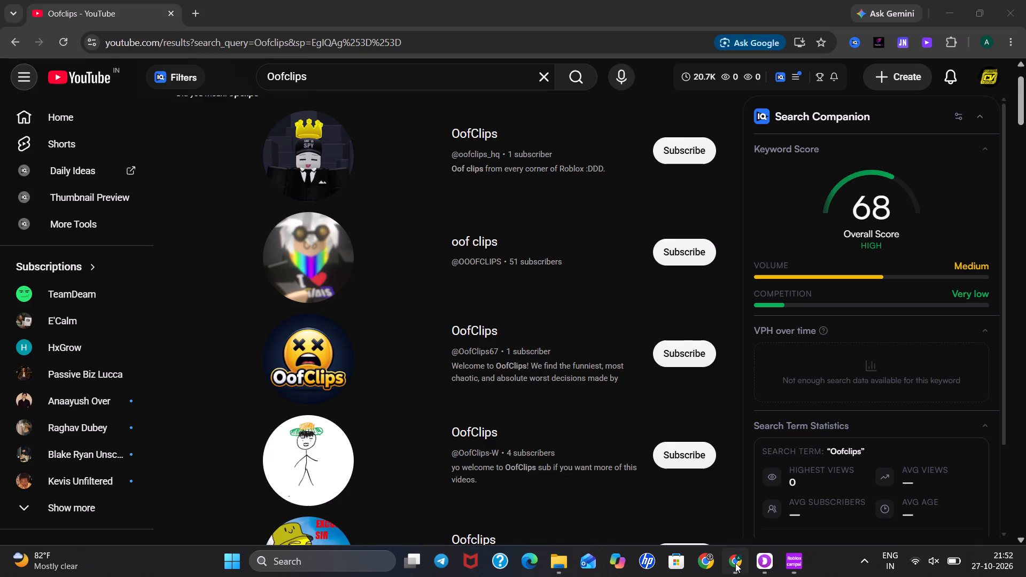
click(543, 79)
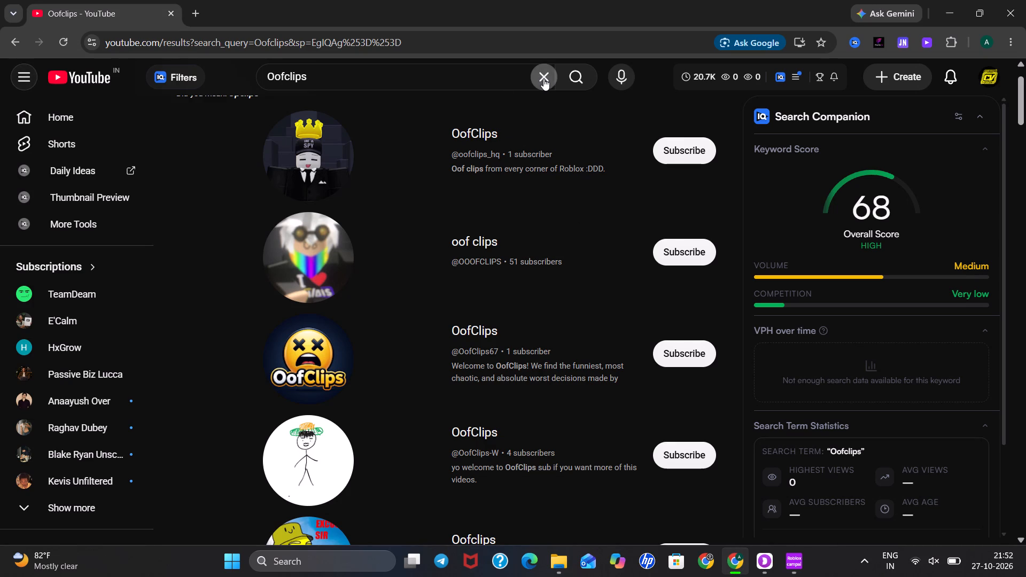
text(loxuniverse)
key(Return)
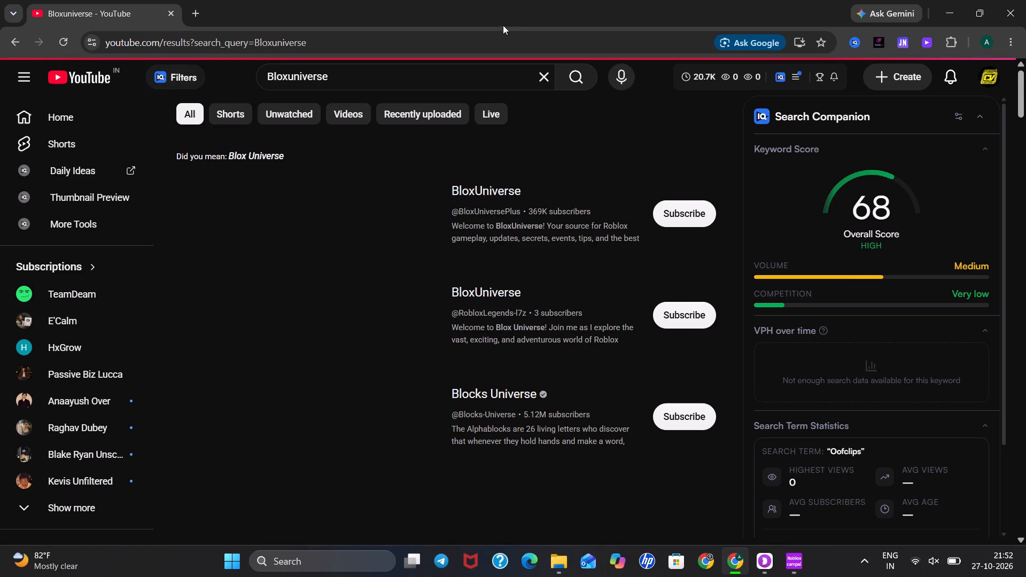
click(336, 204)
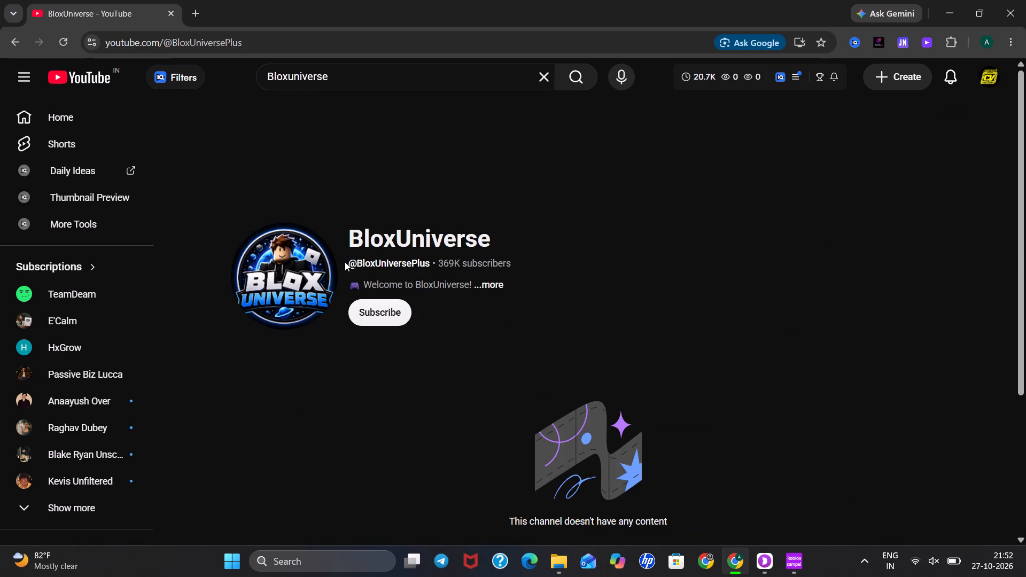
scroll(345, 262, down, 1)
click(421, 252)
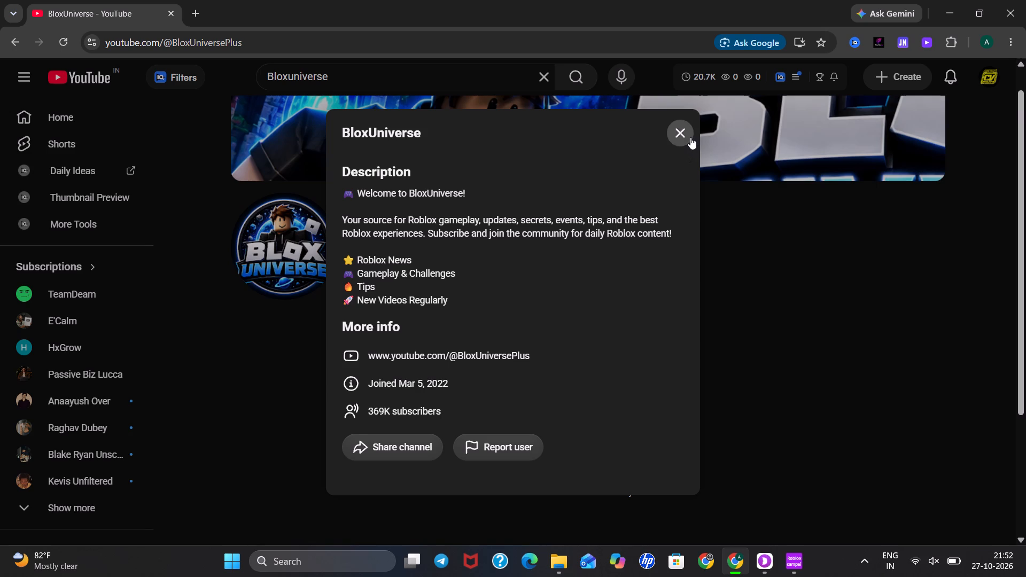
click(690, 137)
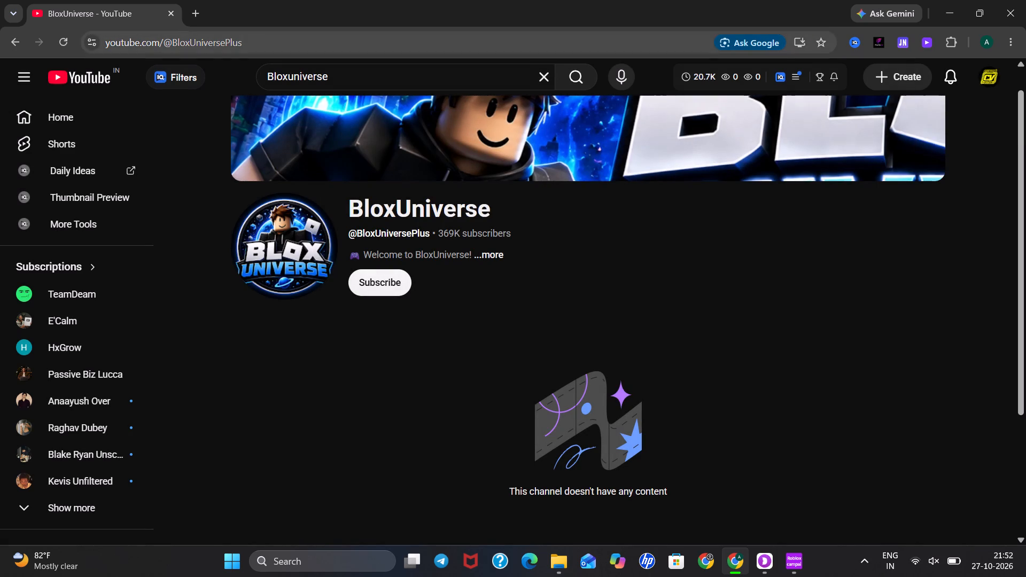
click(6, 34)
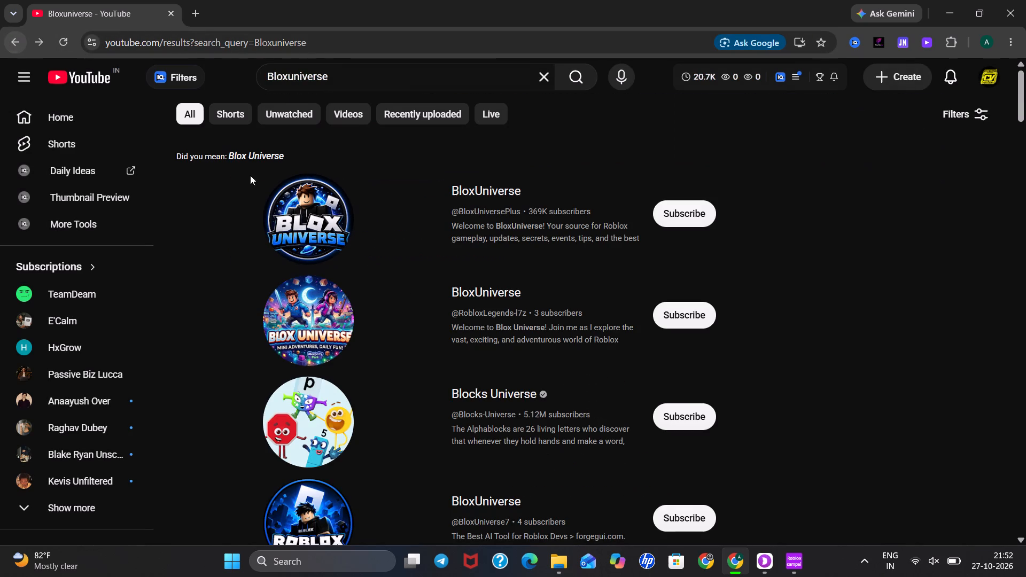
Examine the YouTube search results for other BloxUniverse channels and Shorts.
scroll(292, 272, down, 9)
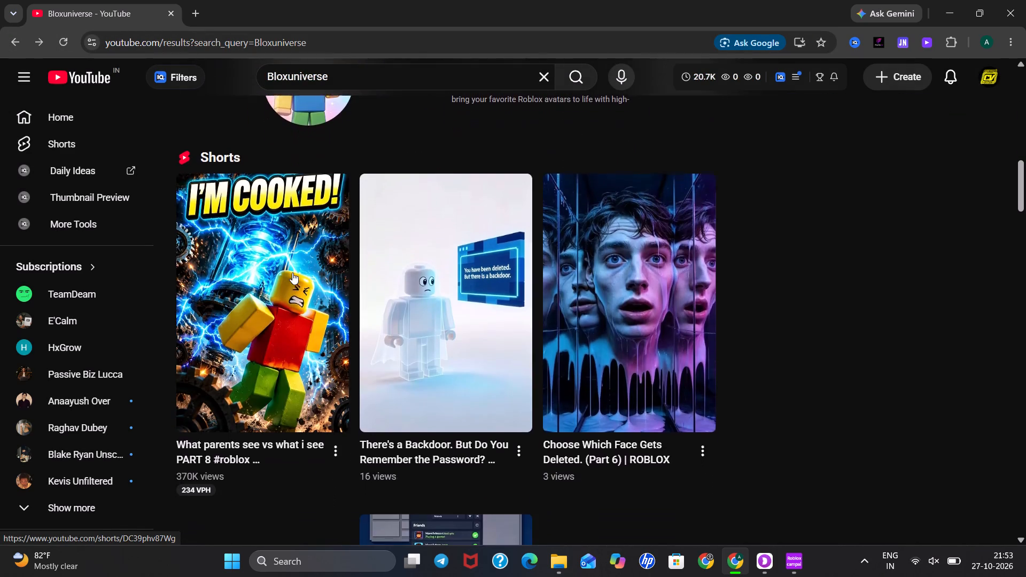
scroll(292, 272, down, 4)
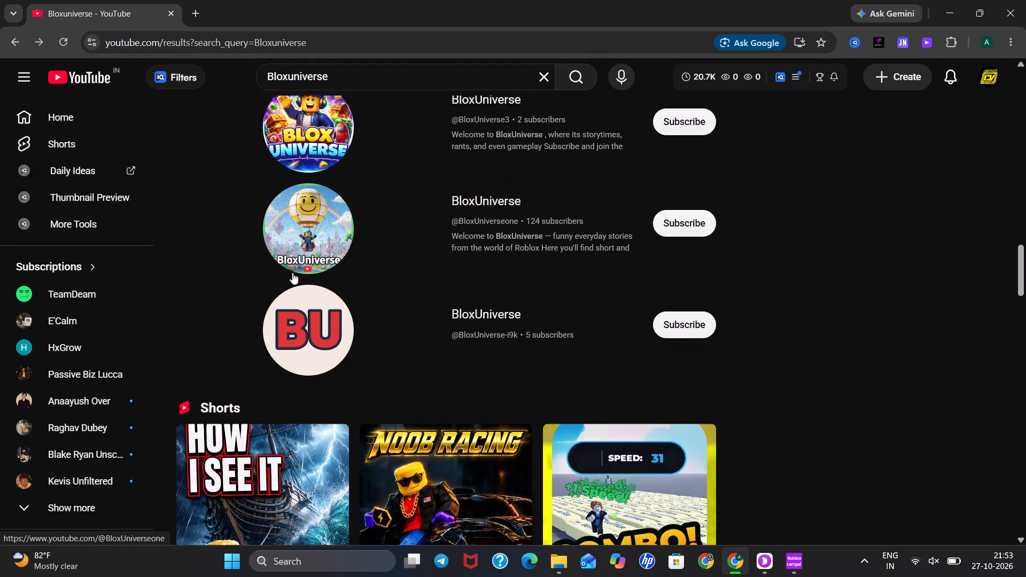
scroll(292, 272, down, 1)
scroll(292, 272, up, 7)
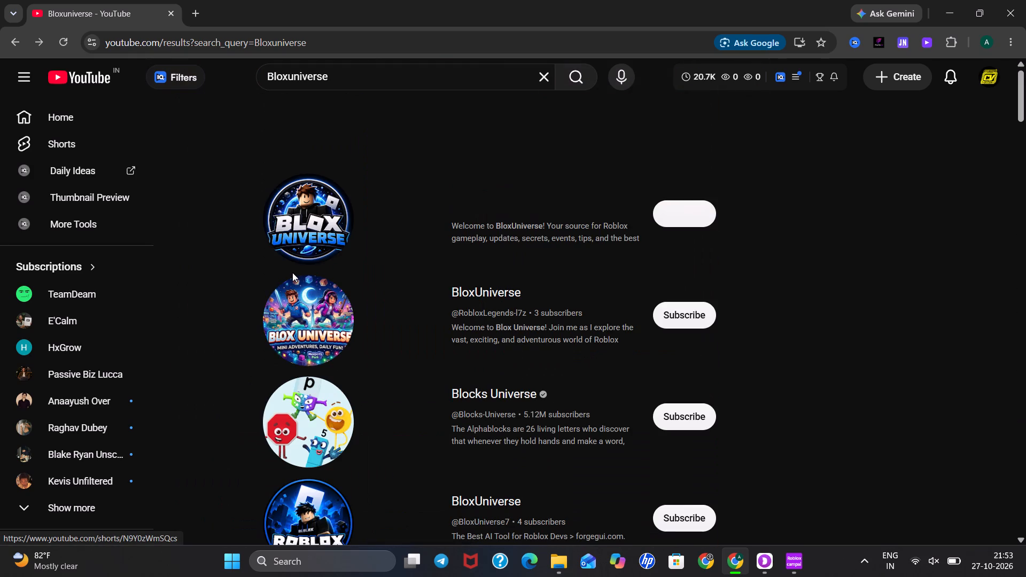
scroll(292, 272, up, 6)
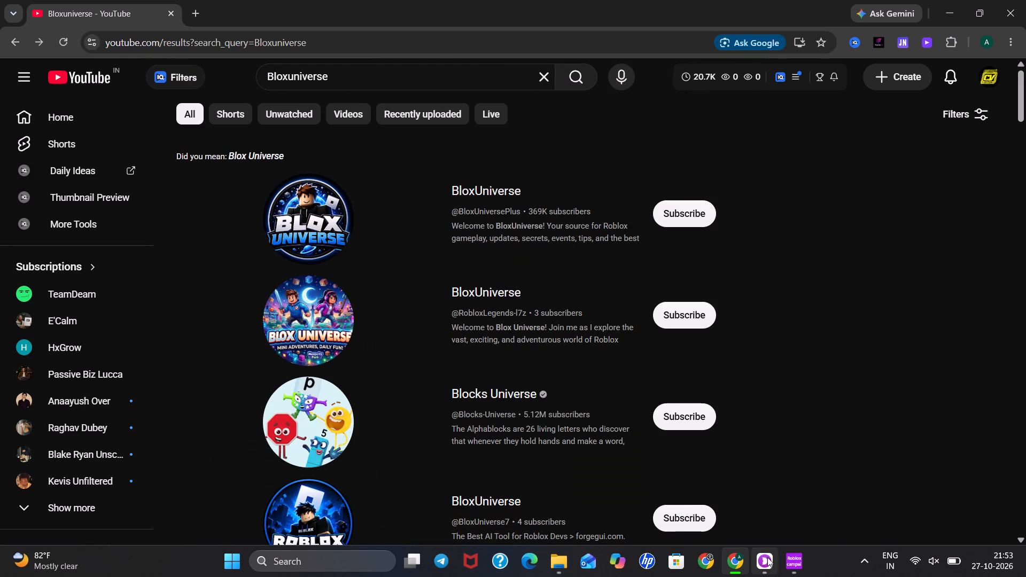
Switch back to the TikTok window and examine the videos and their view counts on the Blox Universe profile.
click(798, 561)
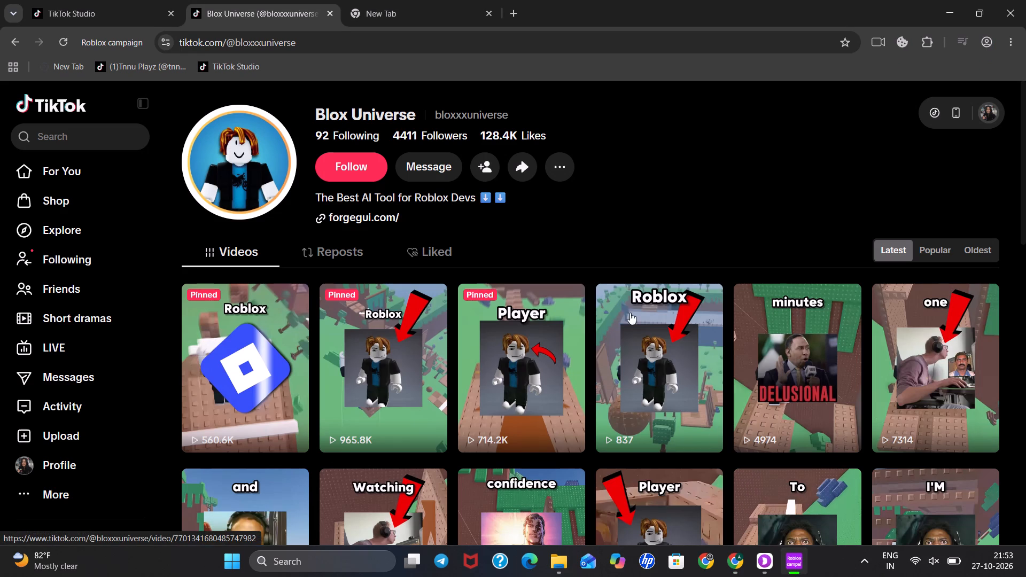
scroll(484, 228, down, 1)
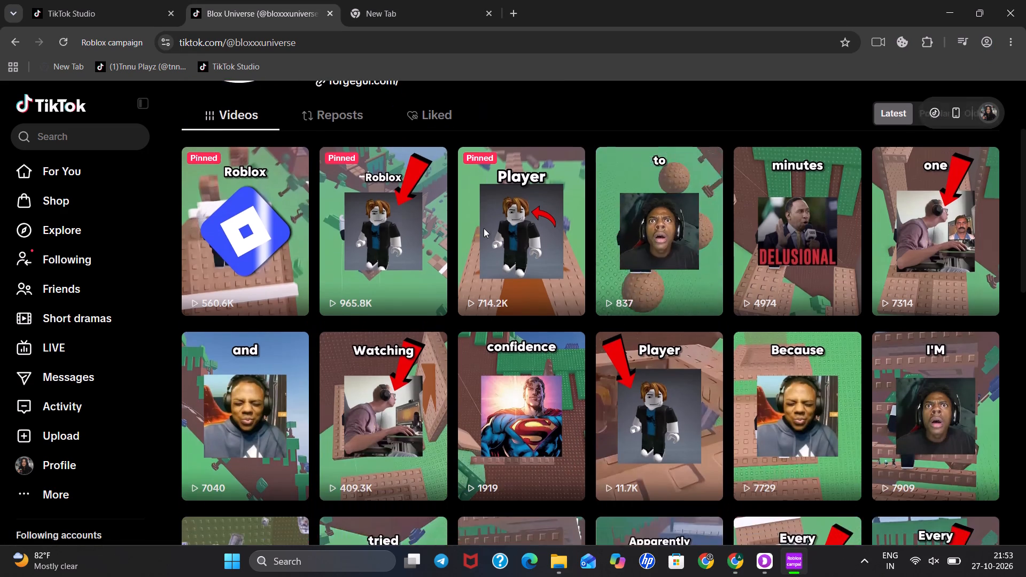
scroll(484, 228, down, 1)
scroll(449, 213, up, 4)
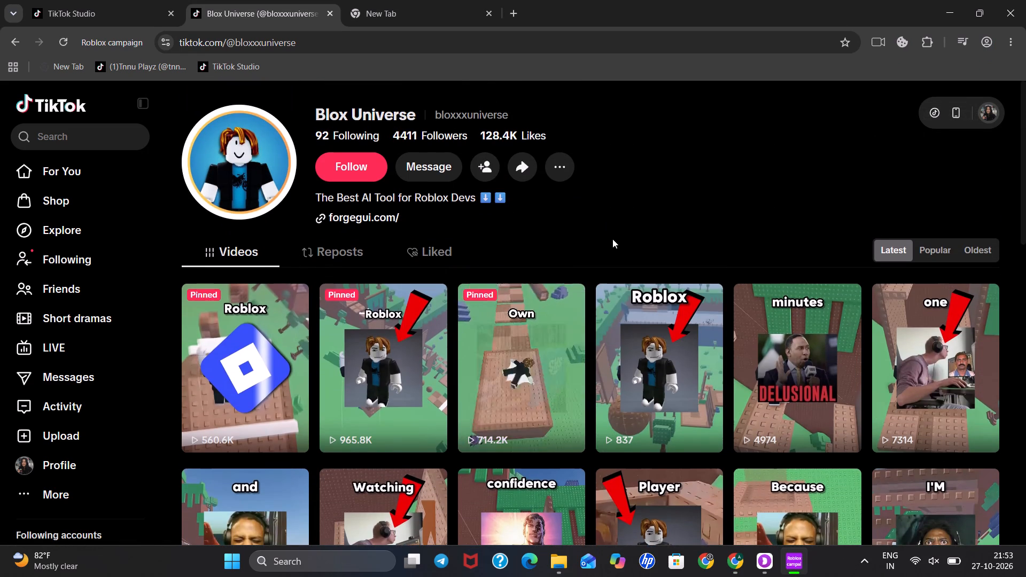
scroll(612, 239, up, 1)
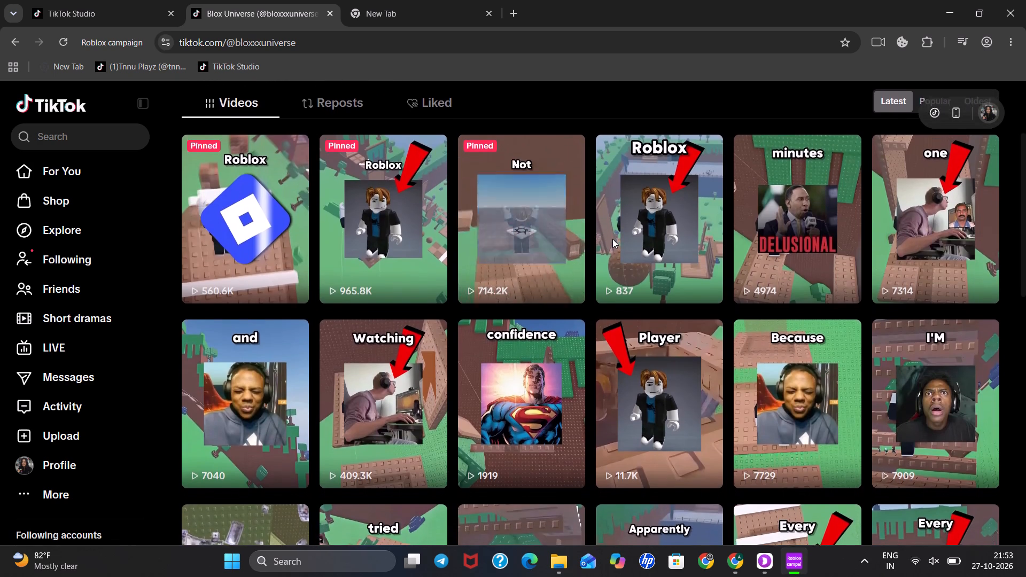
scroll(612, 239, up, 1)
scroll(395, 260, down, 2)
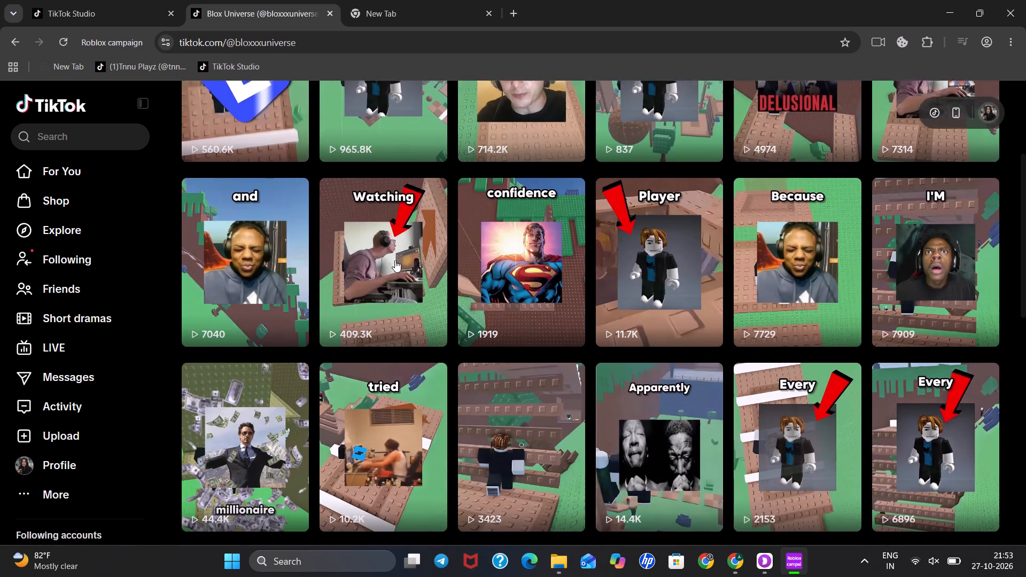
scroll(395, 260, down, 6)
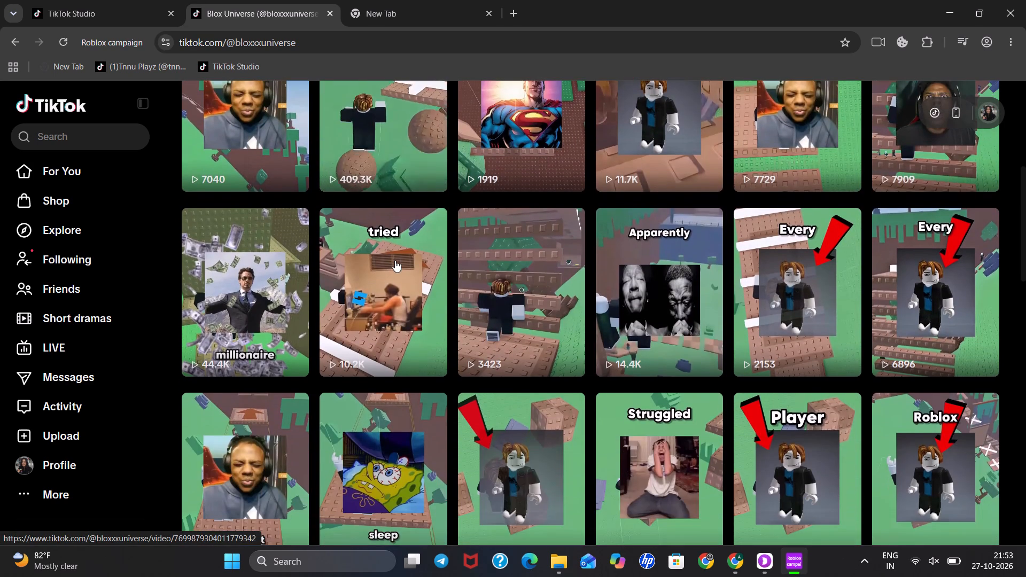
scroll(395, 260, down, 3)
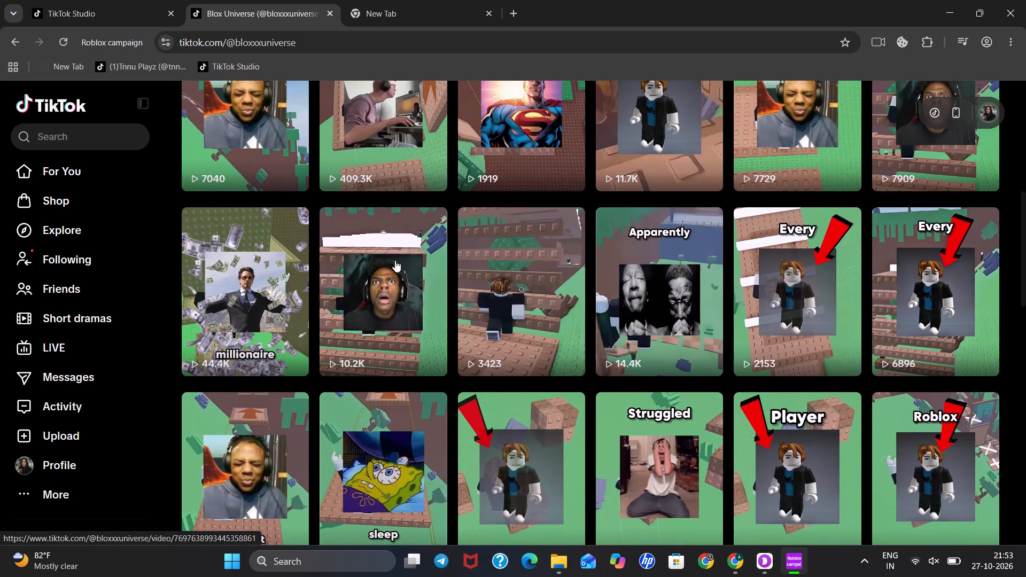
Watch from the Blox Universe video whose thumbnail reads "millionaire", and return to the profile's video grid.
click(238, 307)
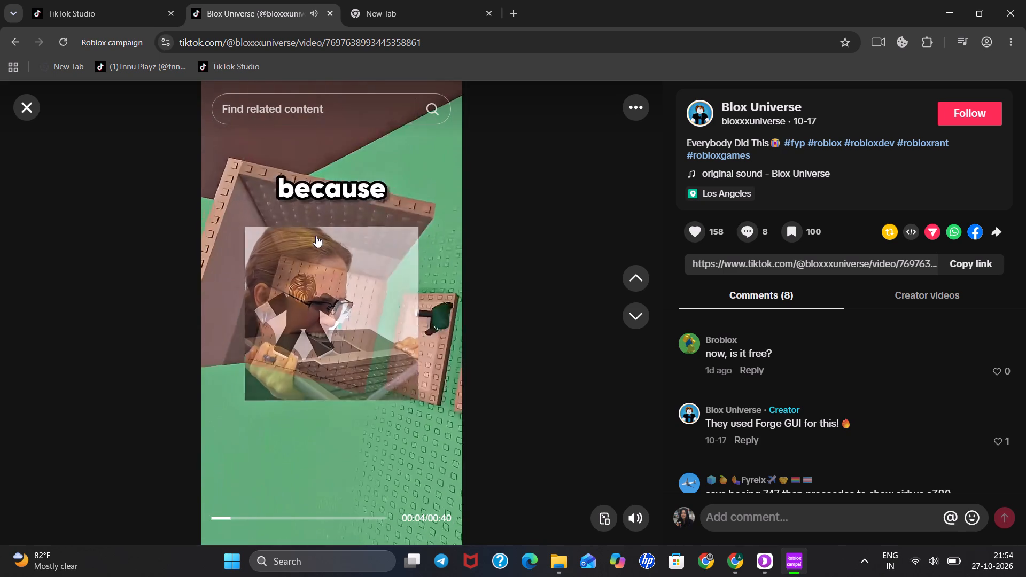
click(33, 113)
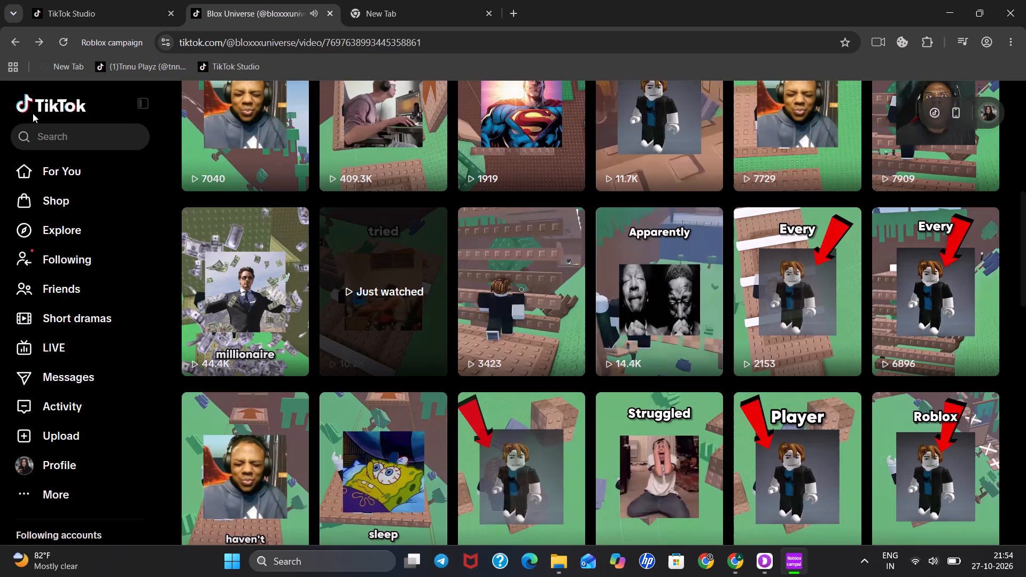
Watch the Blox Universe video "Everyone Can Relate To This", whose thumbnail reads "haven't".
scroll(310, 301, down, 3)
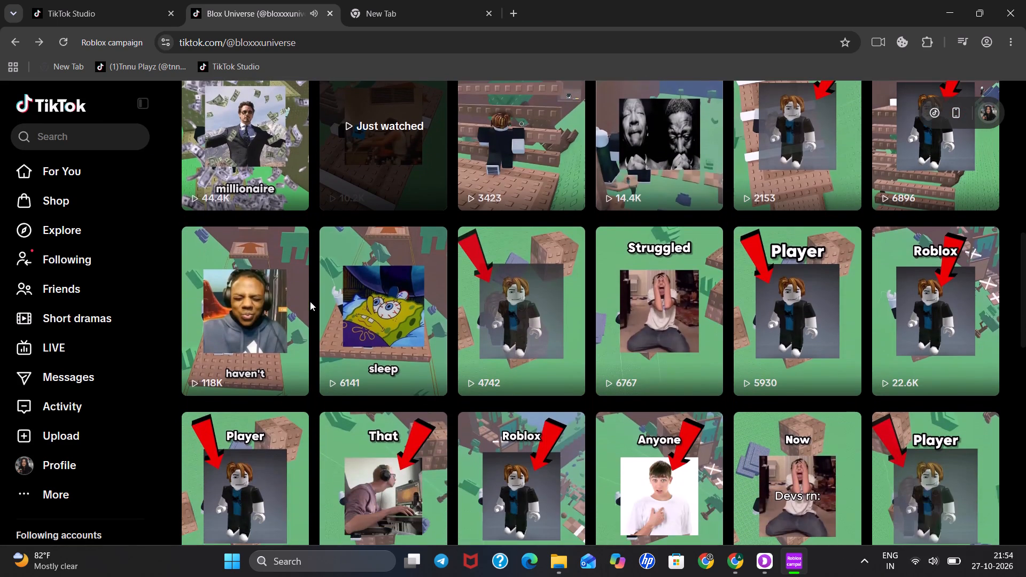
scroll(310, 301, up, 1)
click(250, 332)
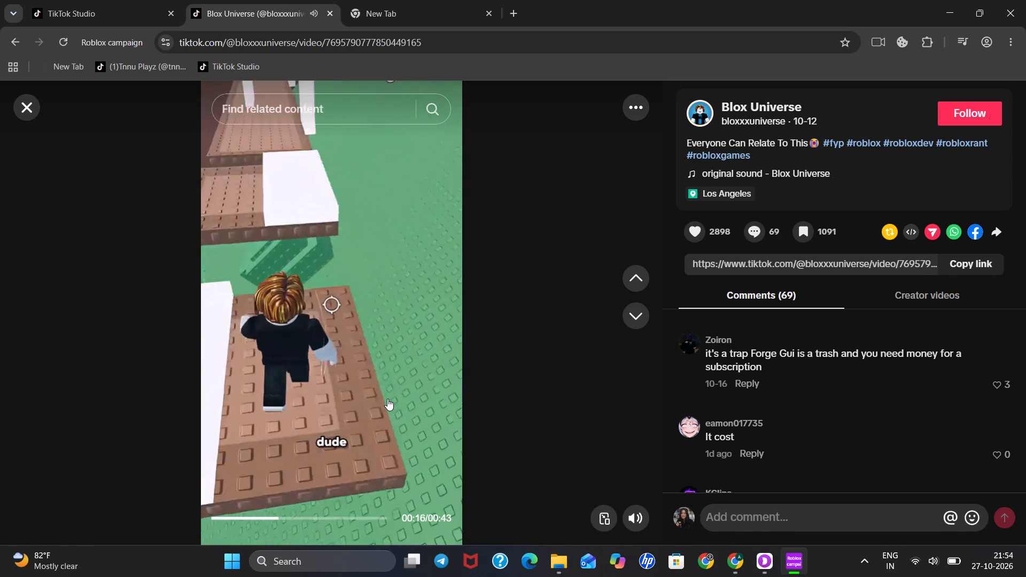
click(392, 373)
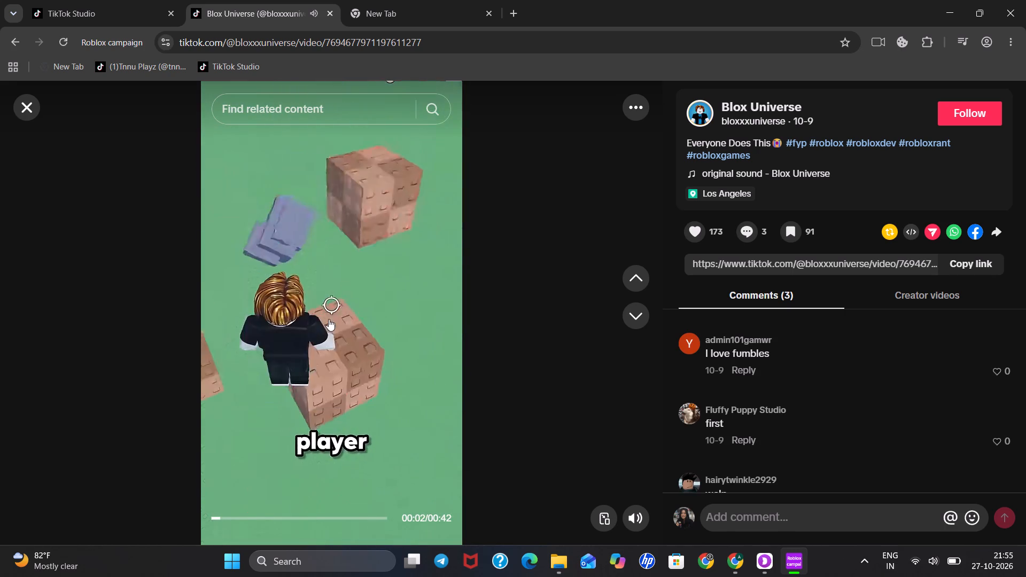
Copy the link of the Blox Universe video "Everyone Does This".
click(329, 319)
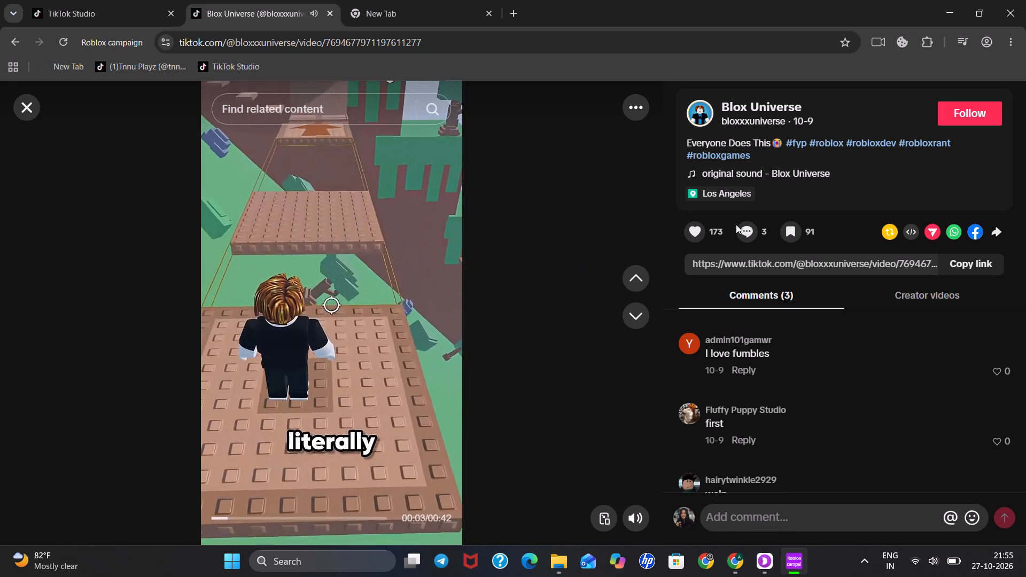
click(973, 267)
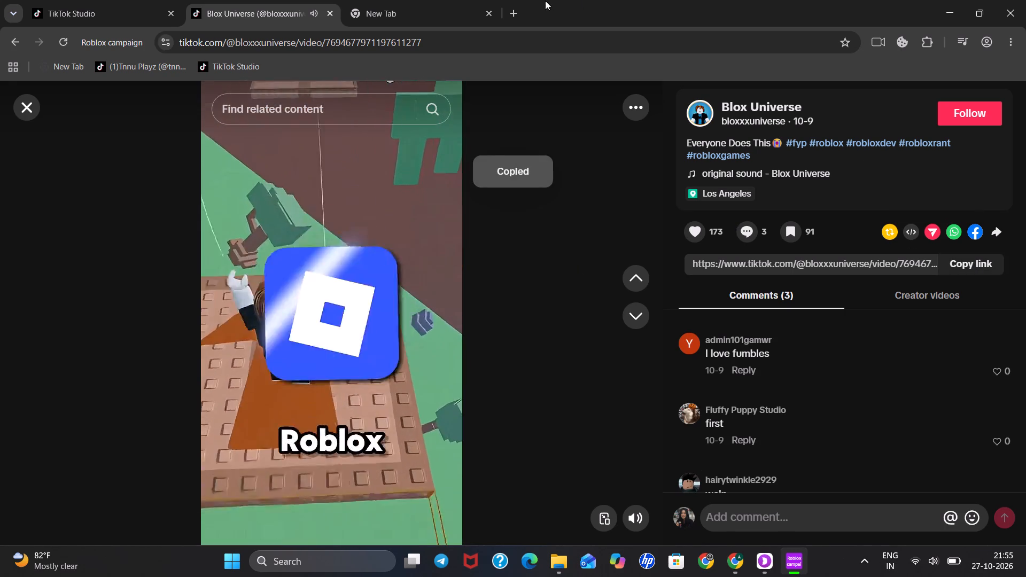
click(724, 568)
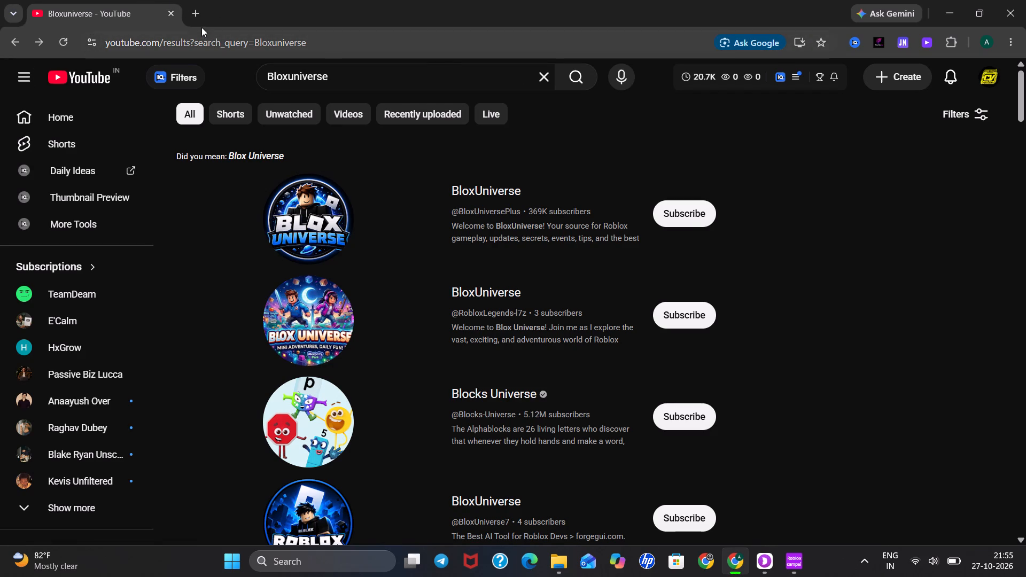
scroll(283, 372, down, 2)
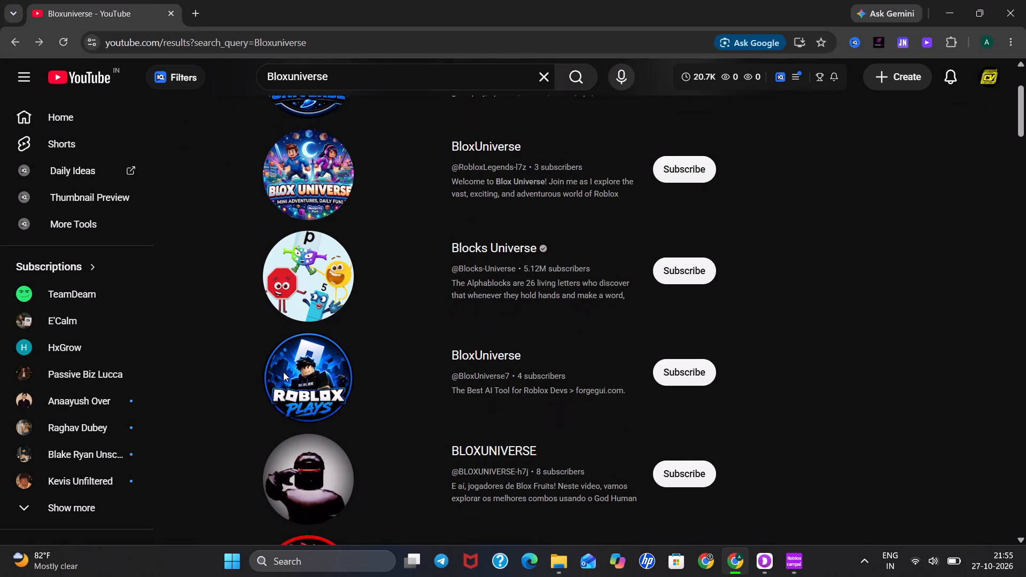
click(307, 391)
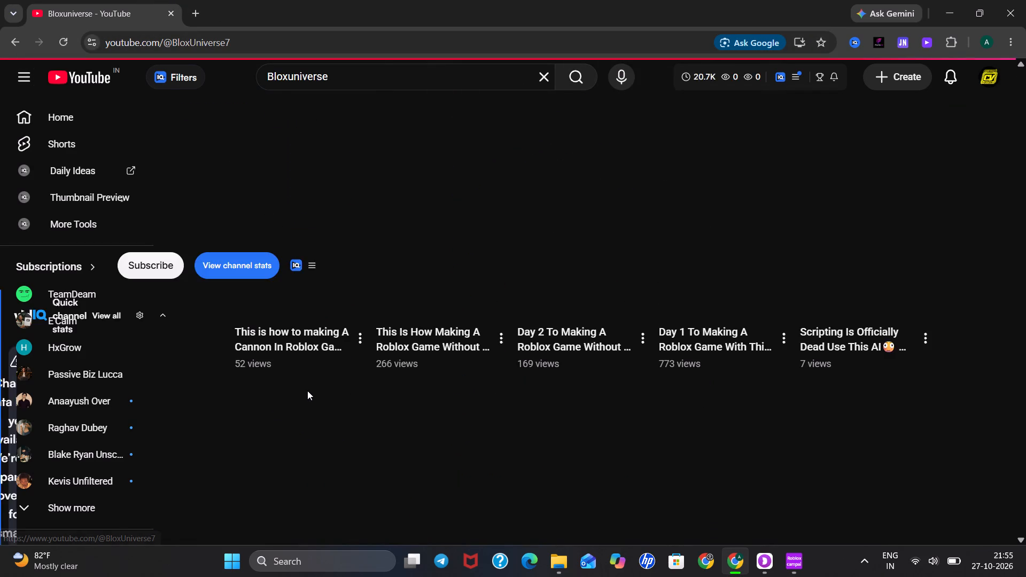
scroll(307, 391, down, 2)
scroll(307, 391, up, 1)
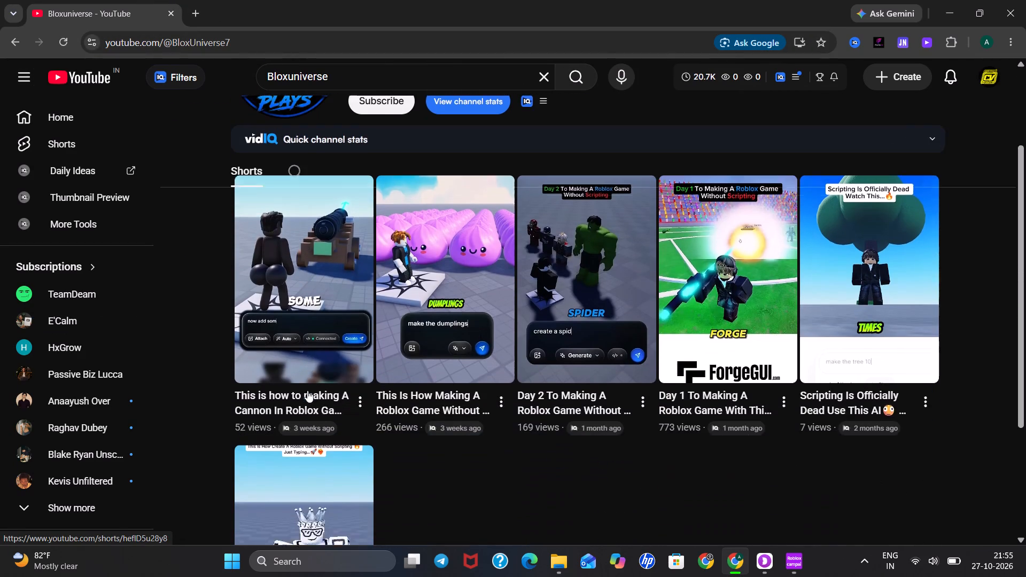
scroll(307, 391, up, 1)
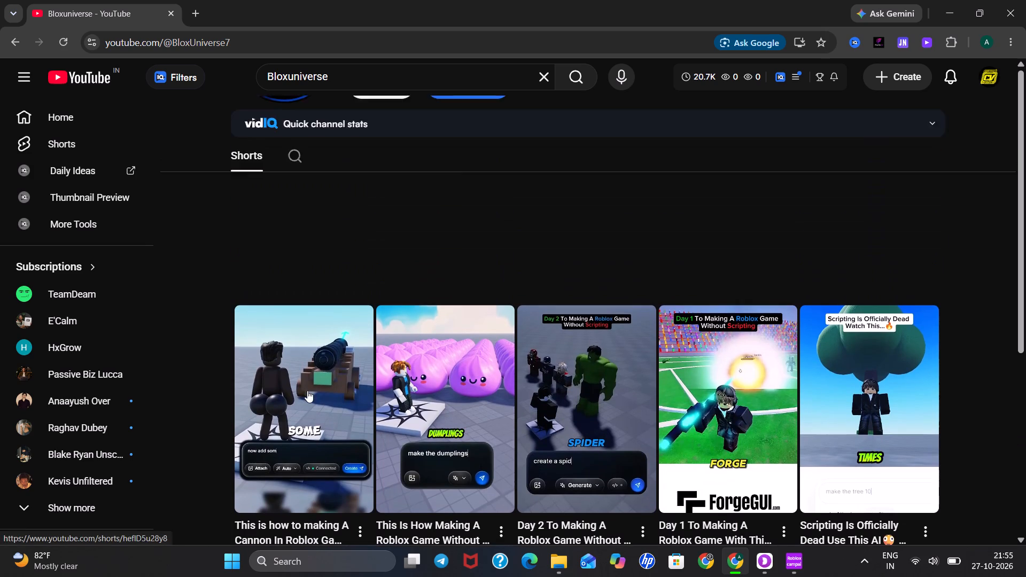
scroll(281, 283, up, 1)
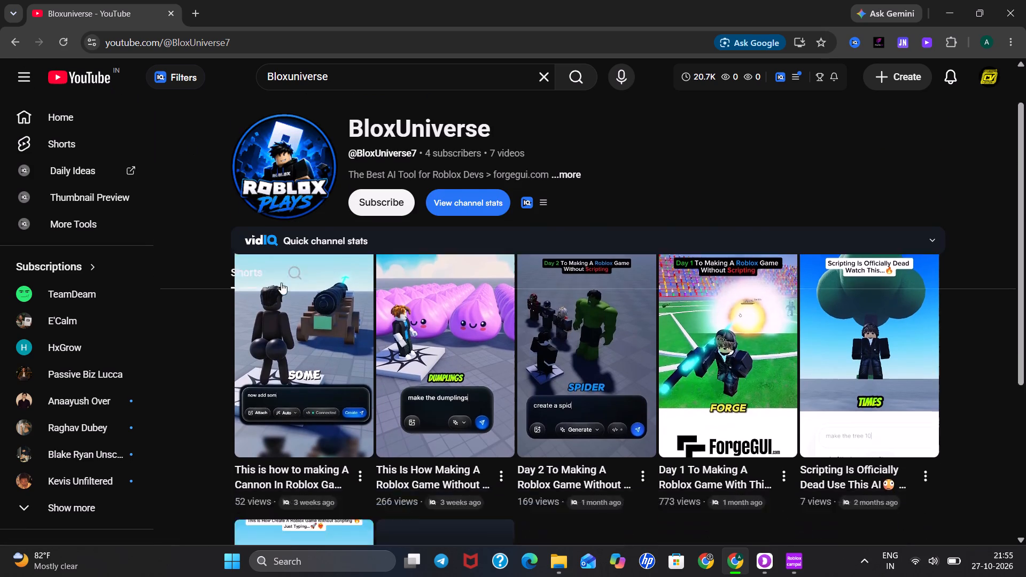
scroll(281, 283, up, 2)
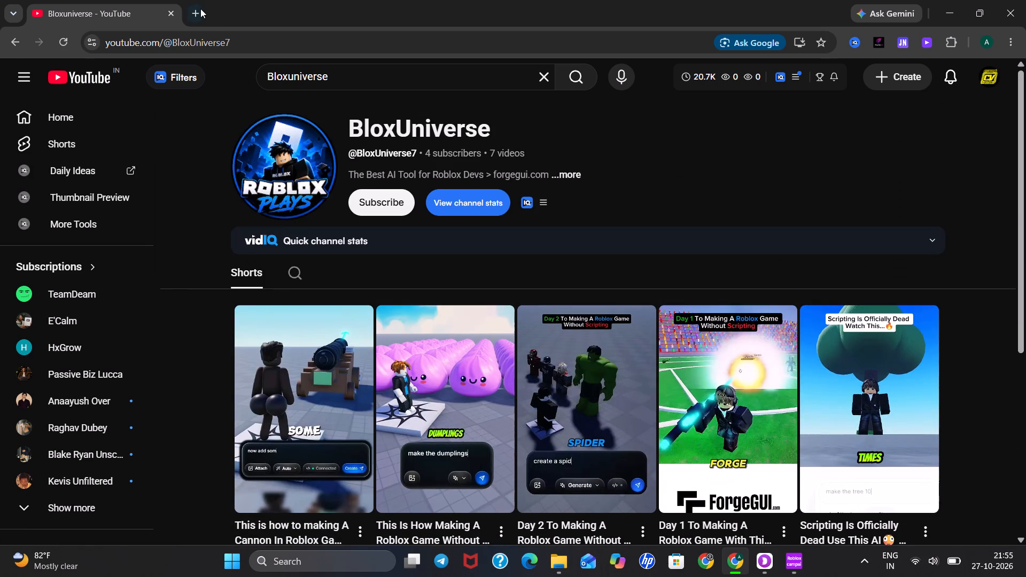
Search Google in a new tab for "tiktok video download 4k without watermark" and open the tik4k site.
click(200, 9)
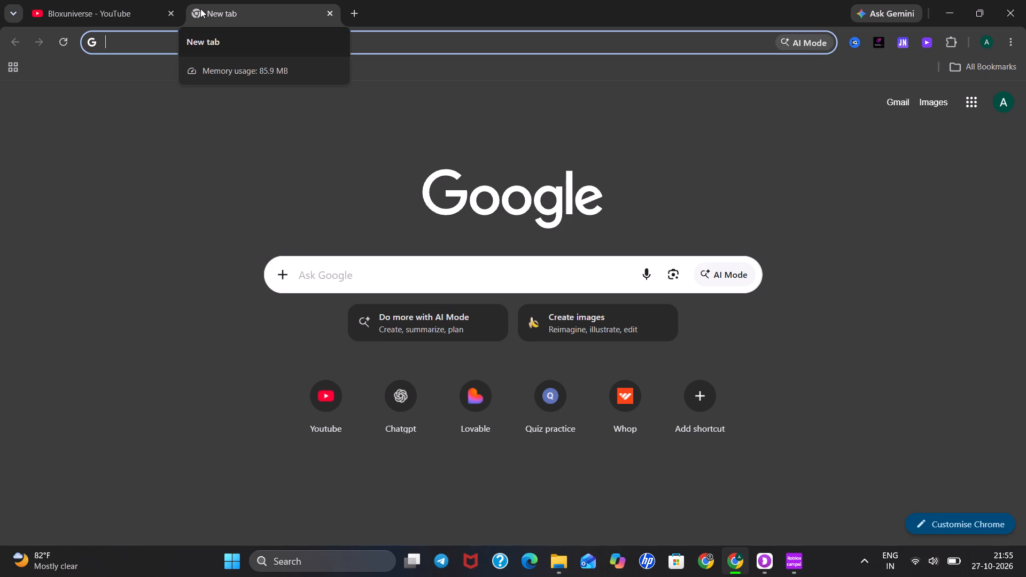
text(tiktok vido)
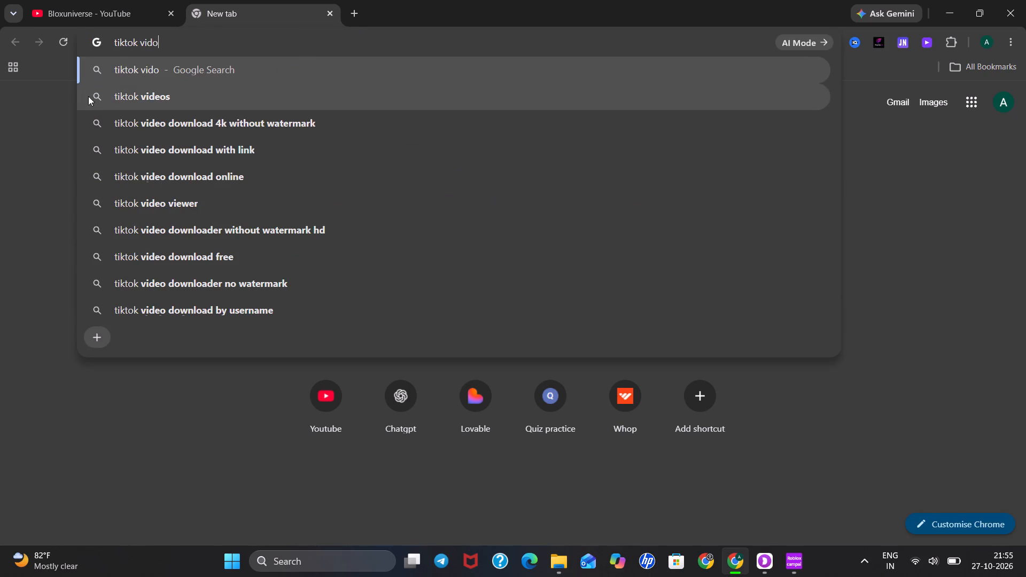
click(133, 120)
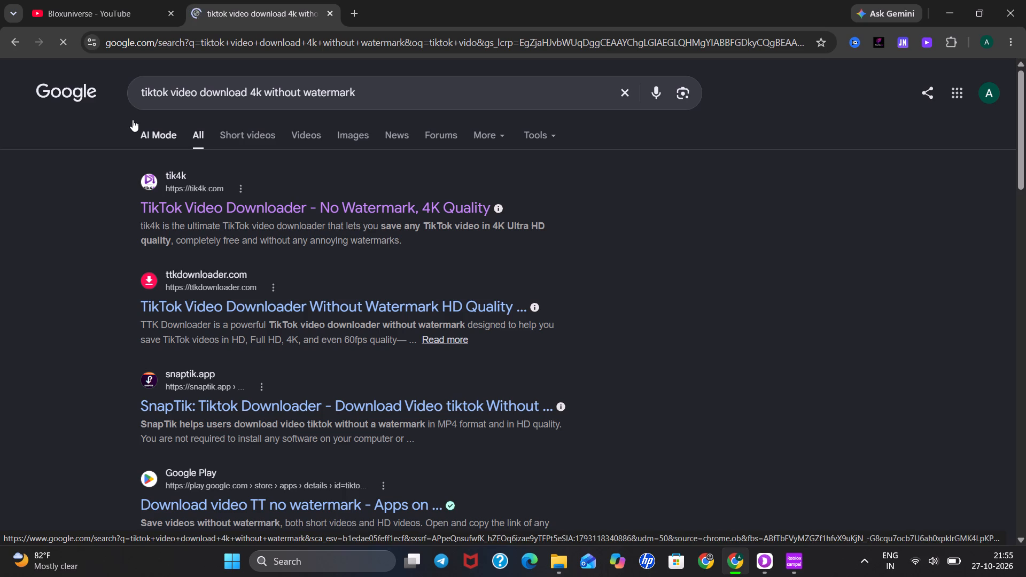
click(197, 201)
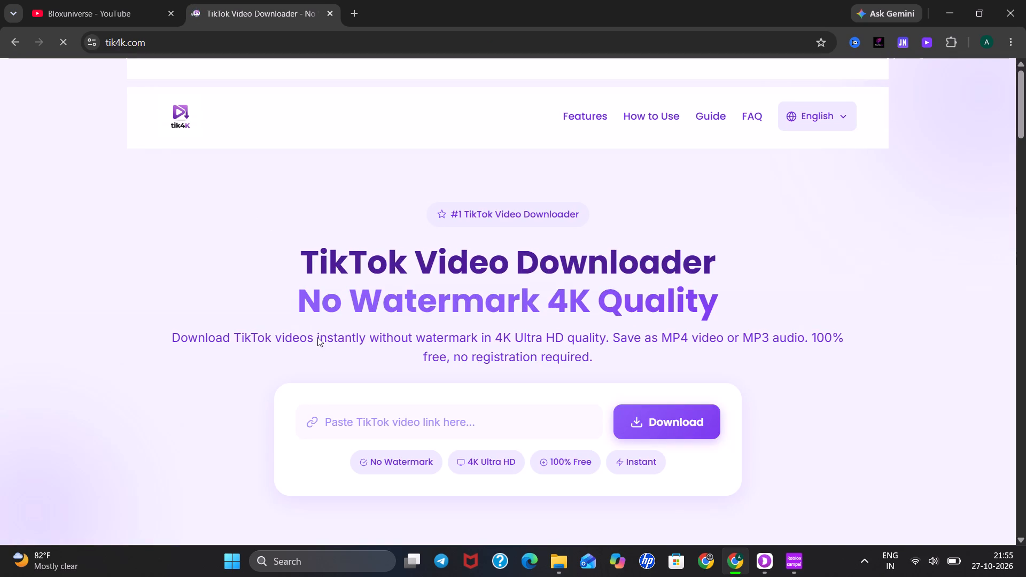
Submit the copied TikTok link on tik4k and download the "Everyone Does This" video without watermark.
click(339, 406)
key(ctrl+v)
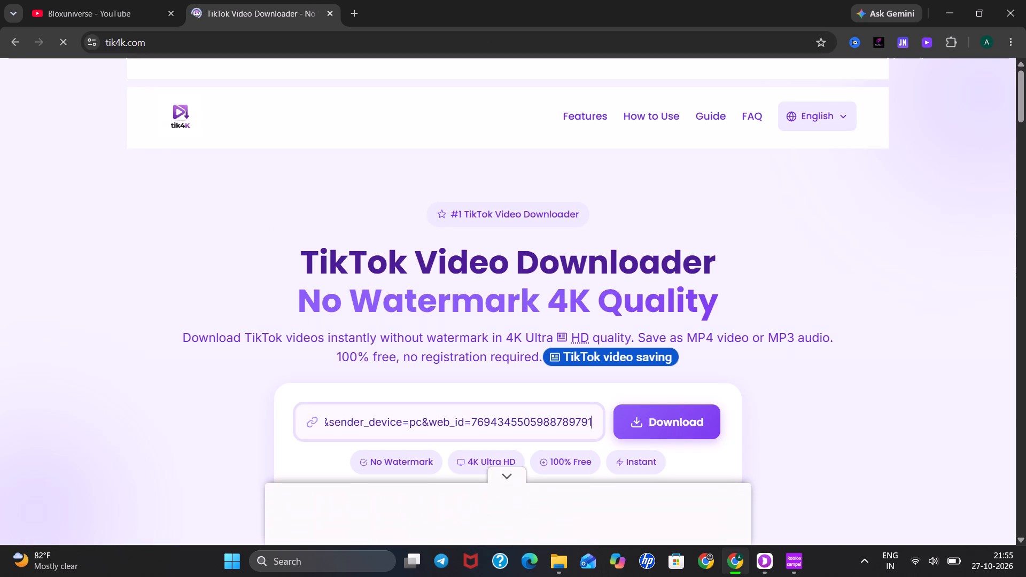
key(Return)
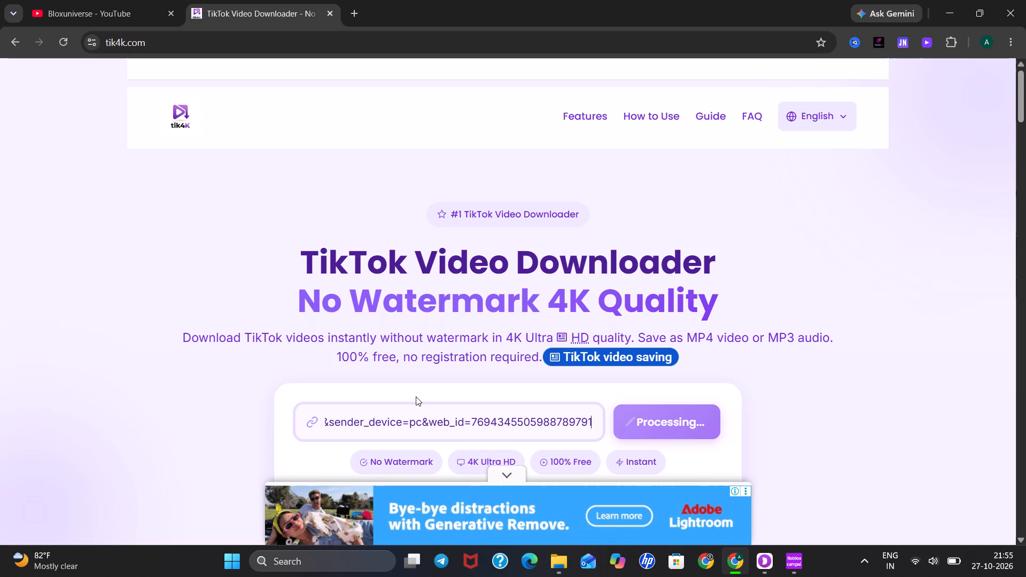
scroll(416, 396, down, 5)
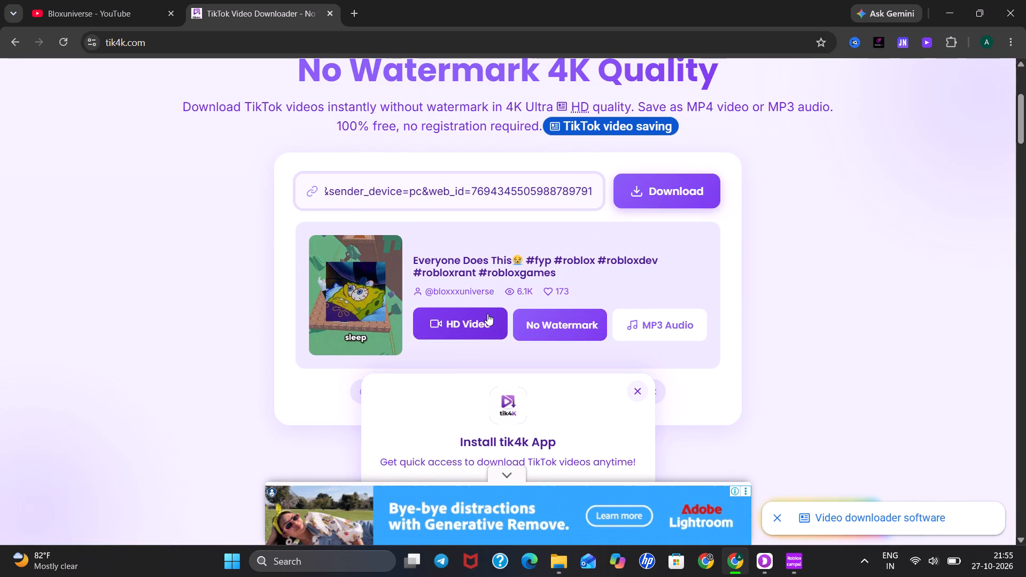
click(558, 330)
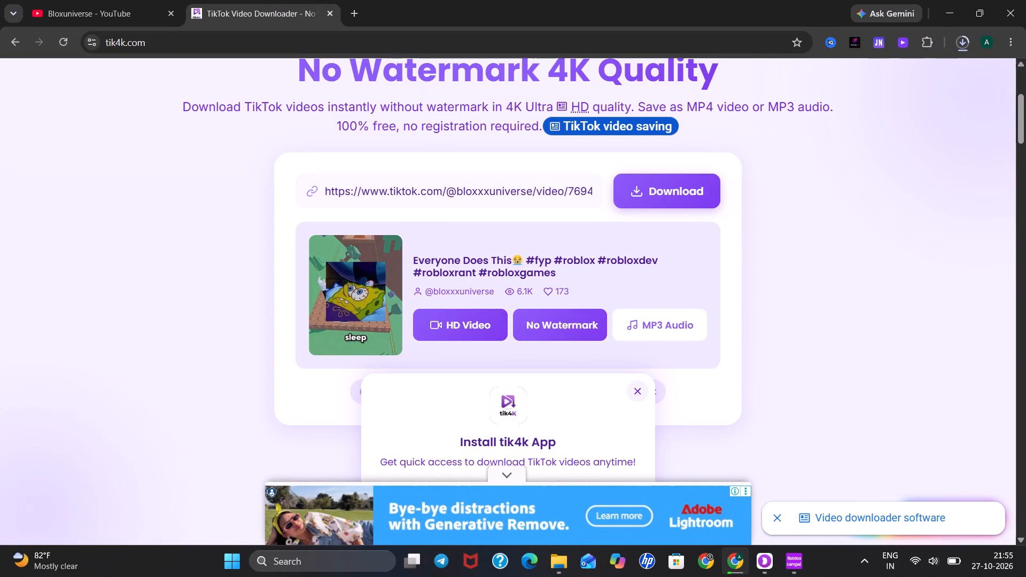
scroll(424, 258, down, 1)
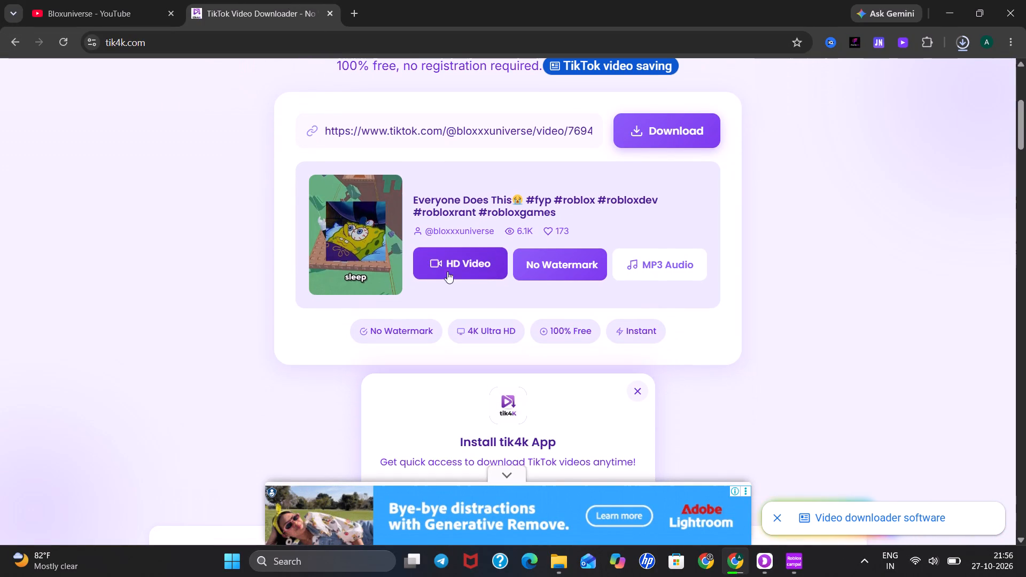
Switch back to the TikTok window, reopen "Everyone Can Relate To This" from the Blox Universe profile and copy its link.
click(791, 558)
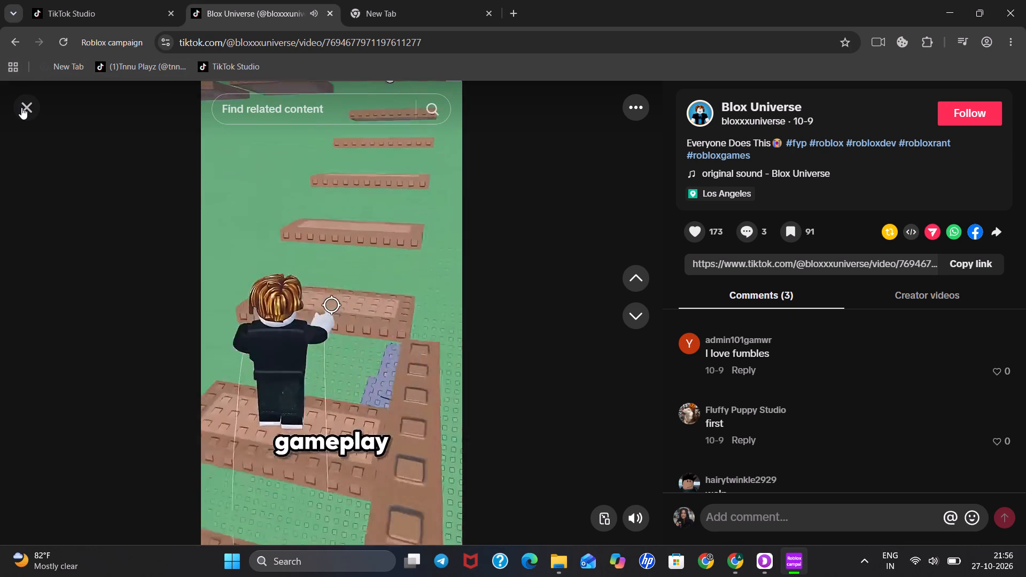
click(21, 107)
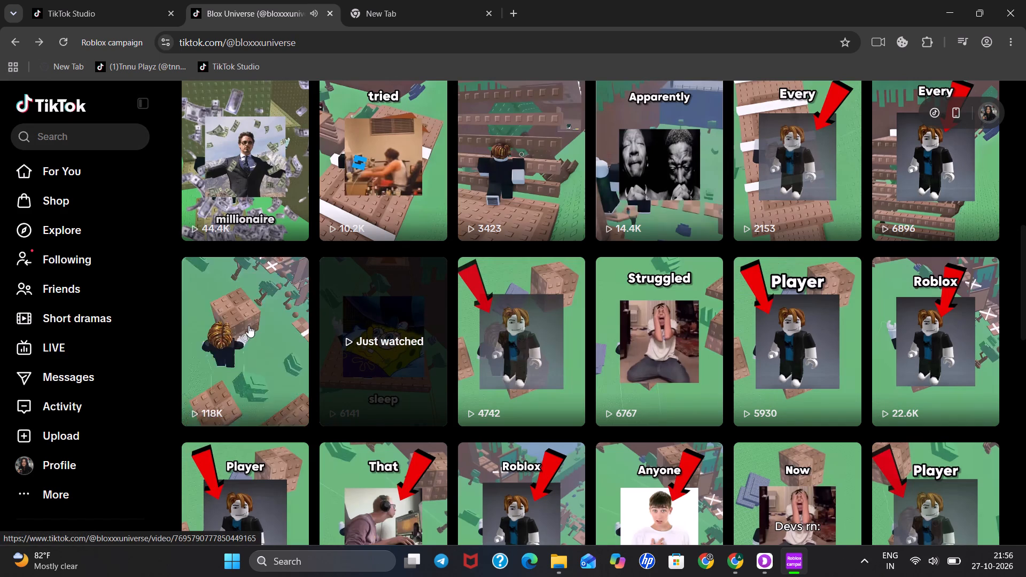
click(248, 325)
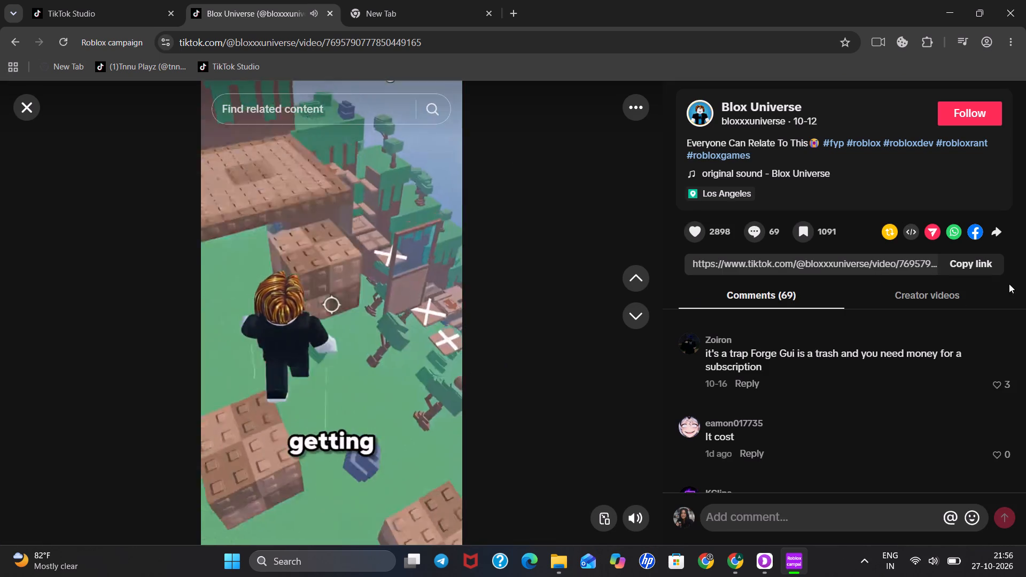
click(978, 262)
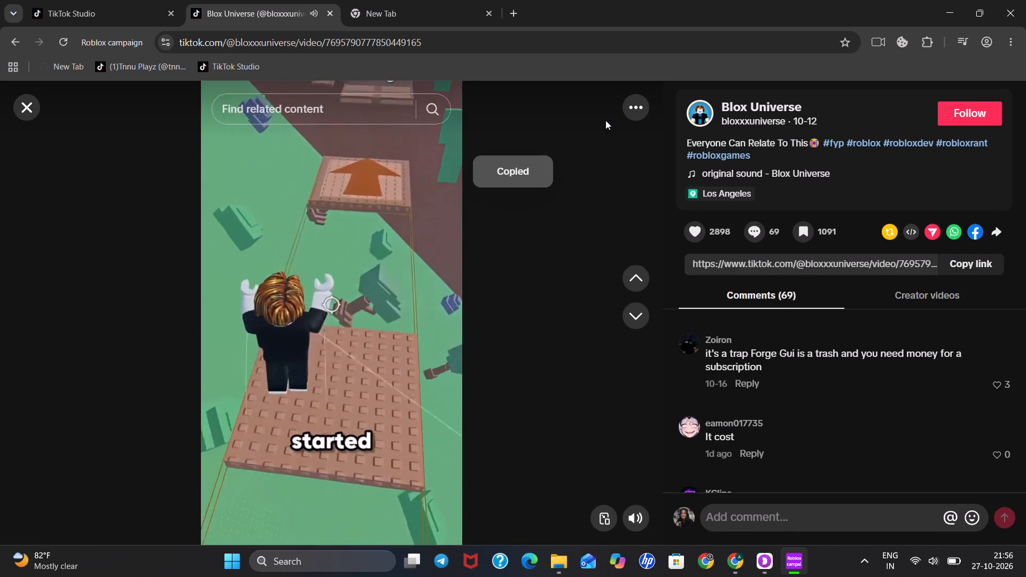
Back on tik4k in Chrome, replace the old link with the newly copied one and download "Everyone Can Relate To This" without watermark.
click(733, 563)
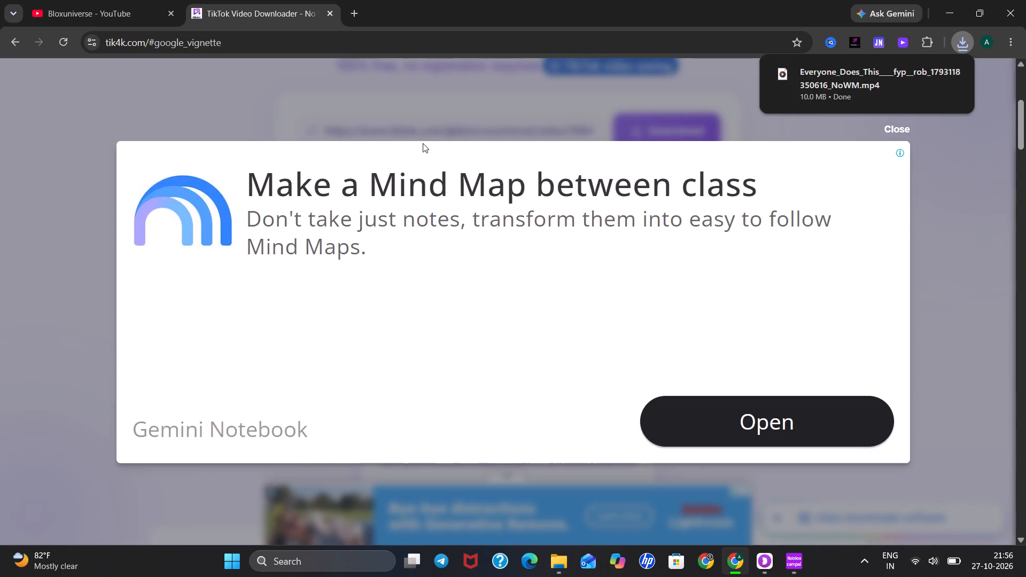
click(905, 125)
scroll(527, 159, up, 1)
click(569, 209)
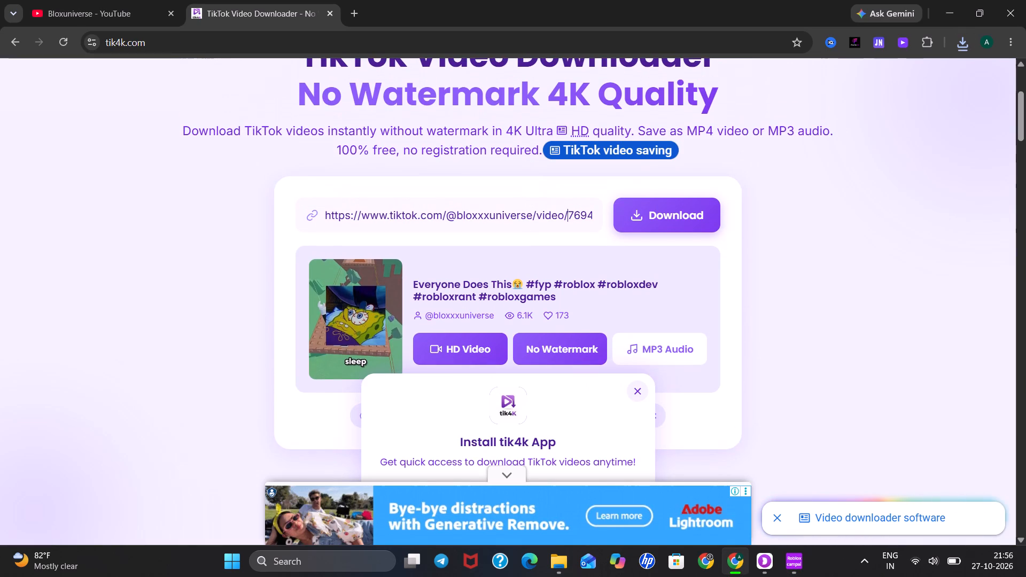
click(576, 214)
drag(576, 214, 605, 224)
key(BackSpace)
key(BackSpace)
key(BackSpace)
key(BackSpace)
key(BackSpace)
key(BackSpace)
key(BackSpace)
key(BackSpace)
key(BackSpace)
key(BackSpace)
key(BackSpace)
key(BackSpace)
key(BackSpace)
key(BackSpace)
key(BackSpace)
key(BackSpace)
key(BackSpace)
key(BackSpace)
key(BackSpace)
key(BackSpace)
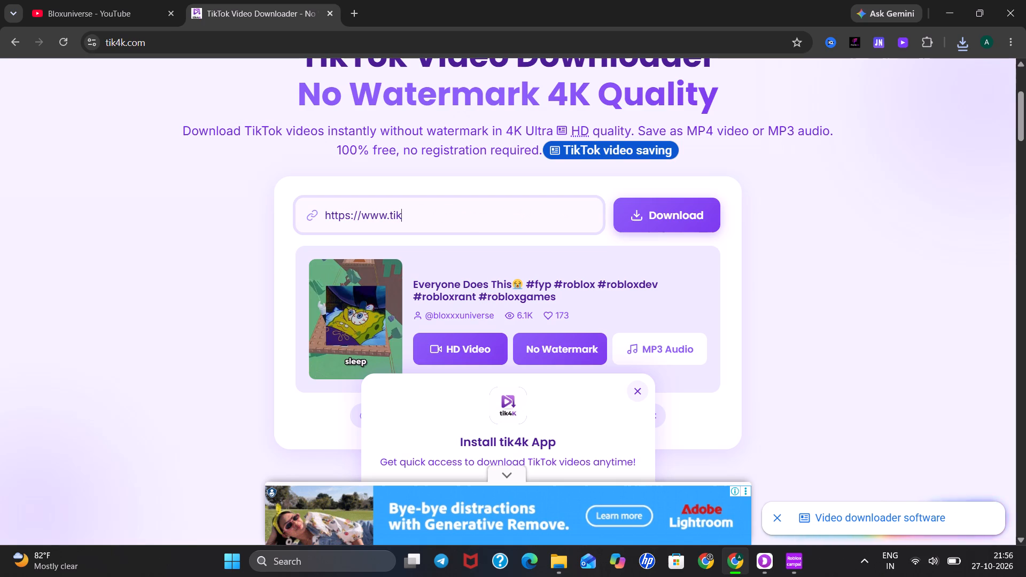
key(ctrl+v)
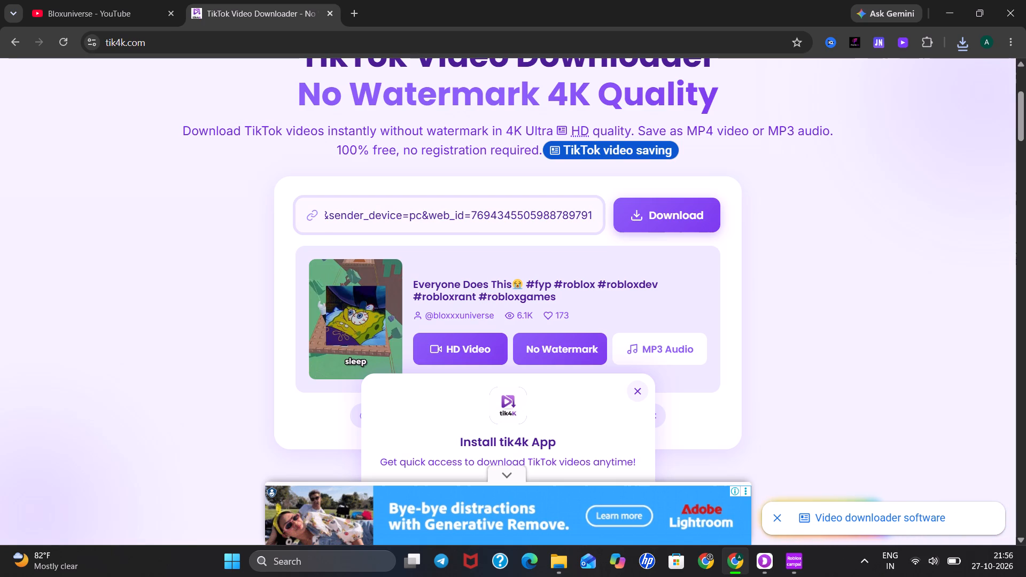
key(Return)
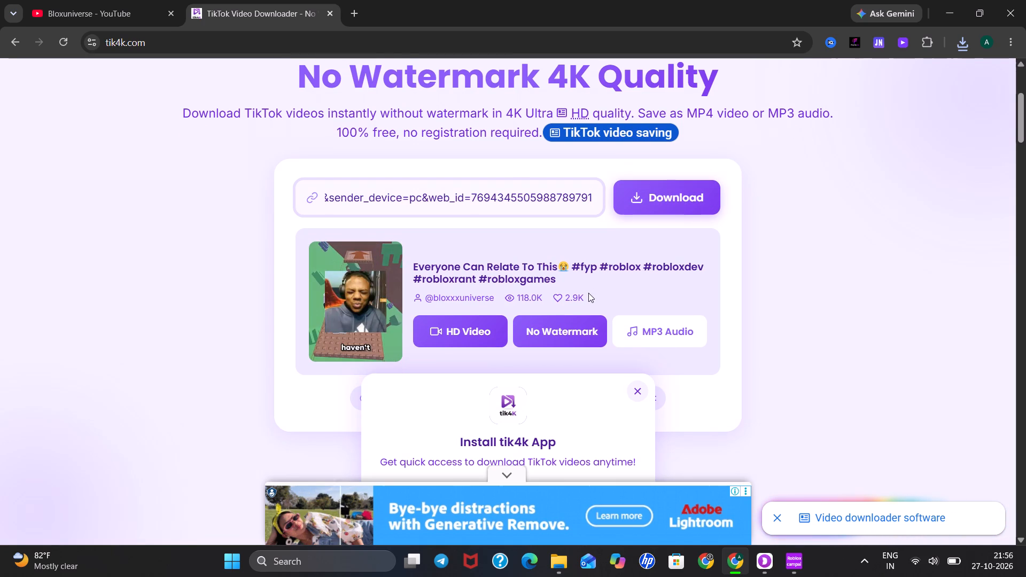
click(557, 326)
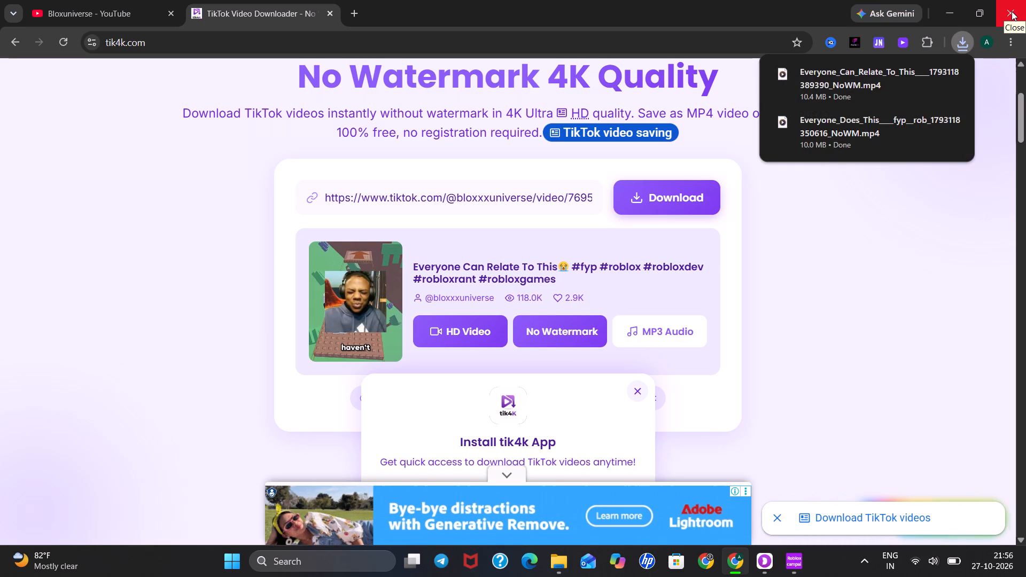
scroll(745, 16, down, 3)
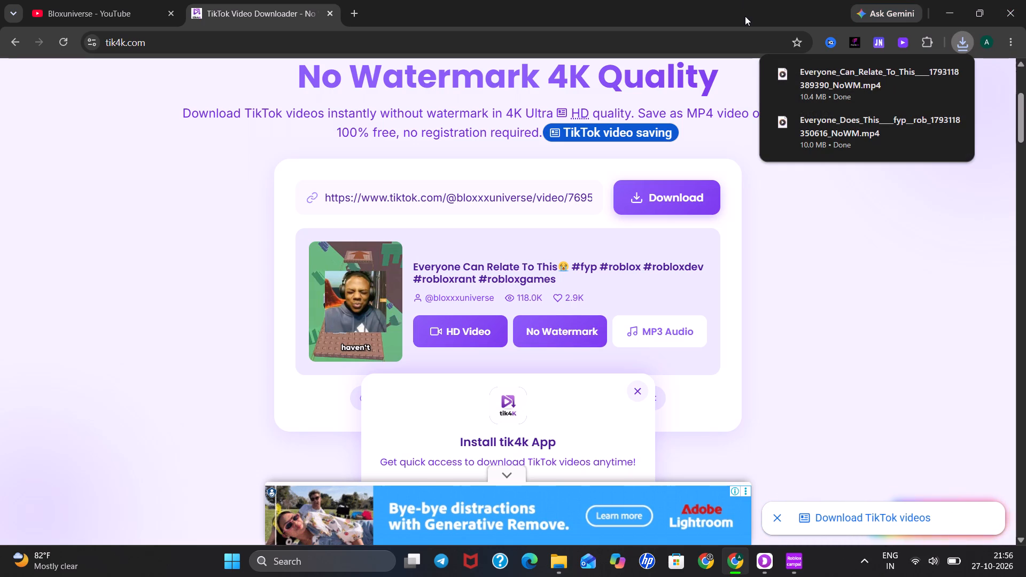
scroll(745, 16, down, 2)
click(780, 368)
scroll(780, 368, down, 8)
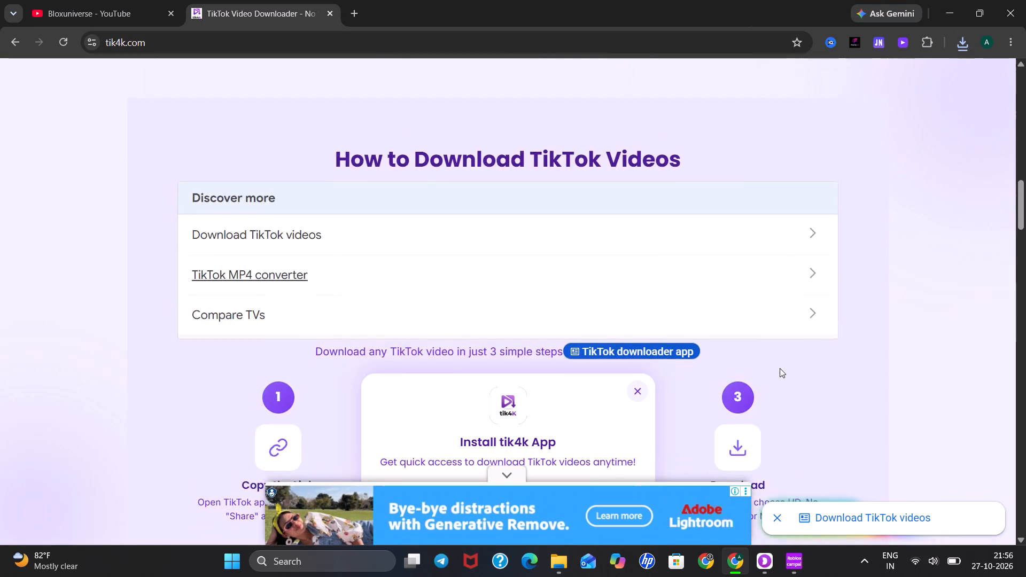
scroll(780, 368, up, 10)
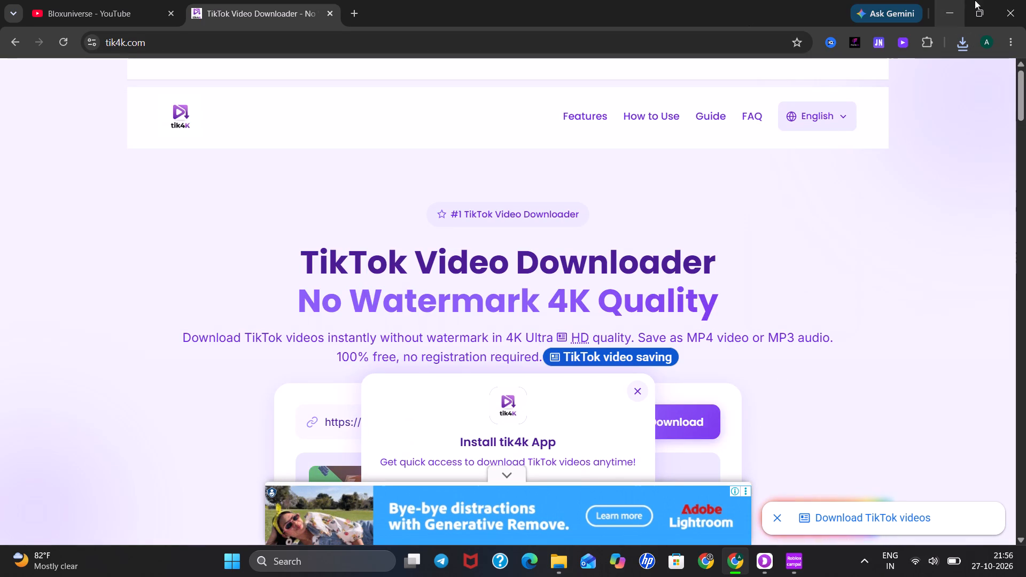
Close the Chrome window containing the tik4k and YouTube pages.
click(1023, 2)
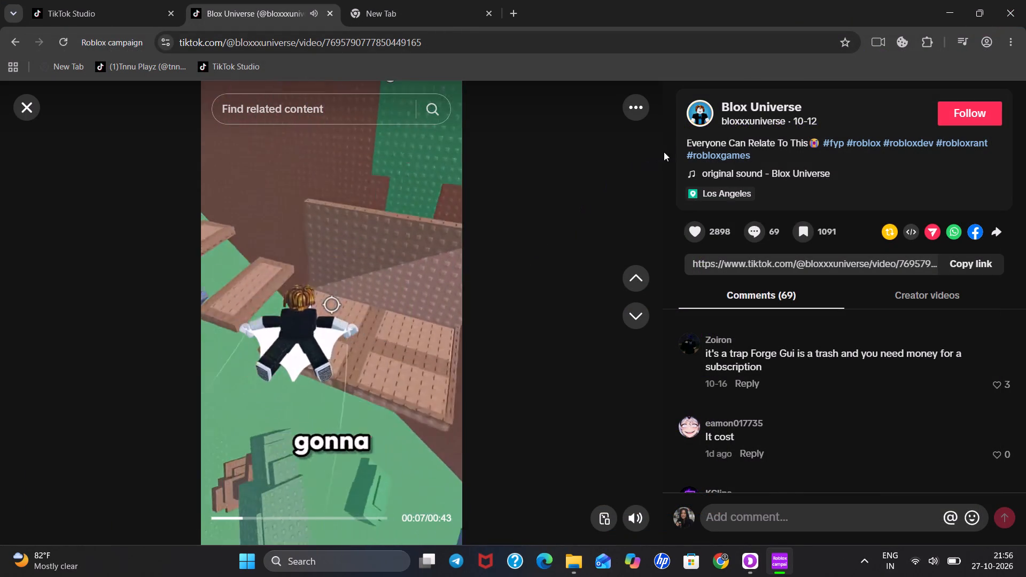
Select the caption "Everyone Can Relate To This" on TikTok, open Notepad and paste the clipboard contents into a new note.
drag(676, 131, 832, 142)
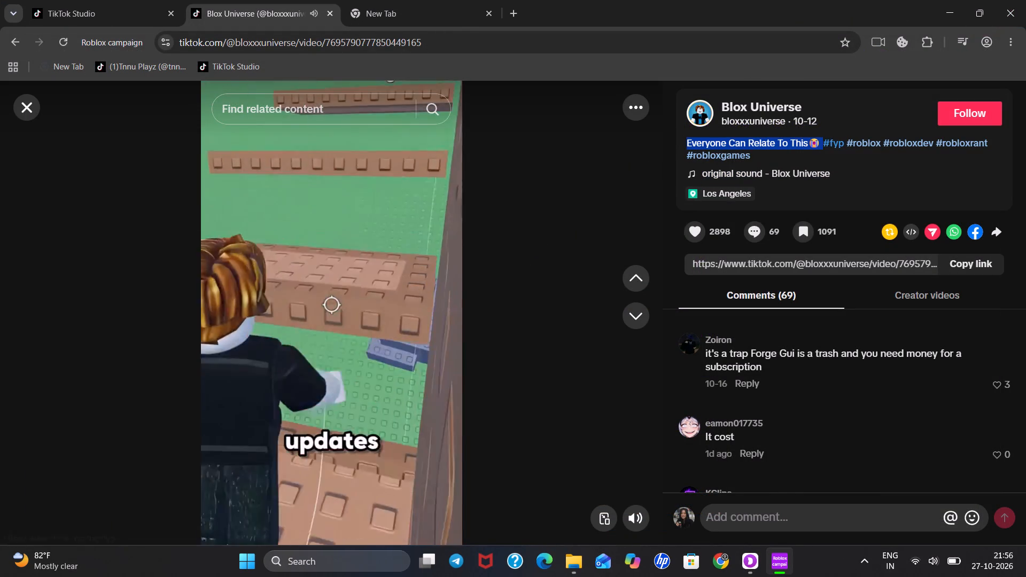
drag(832, 142, 818, 138)
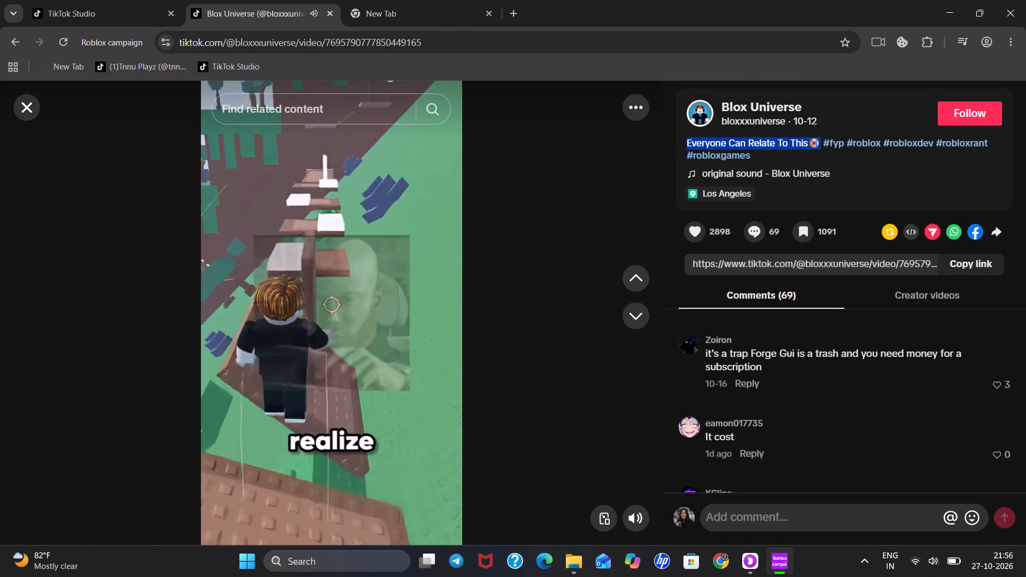
key(ctrl+c)
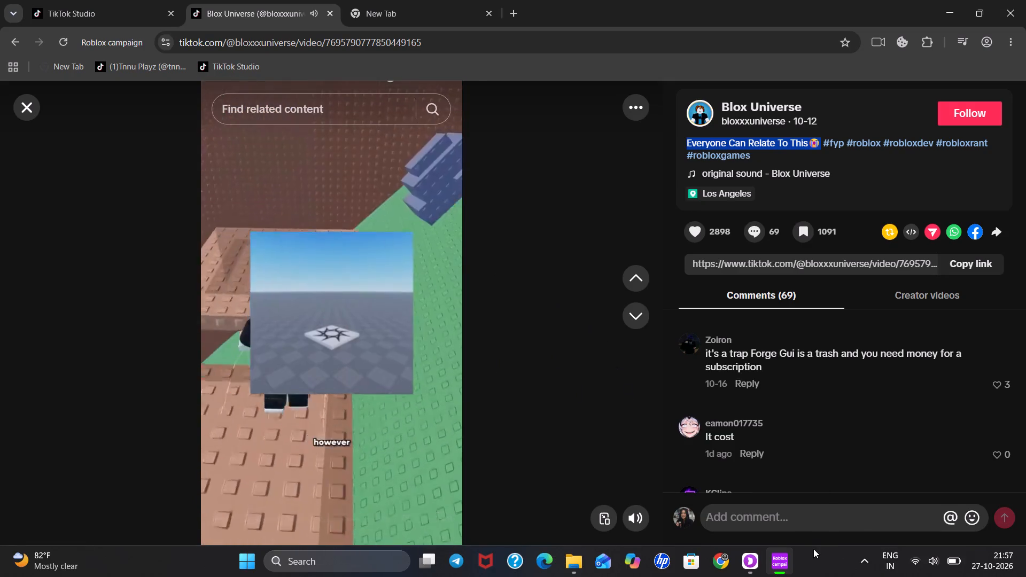
click(238, 563)
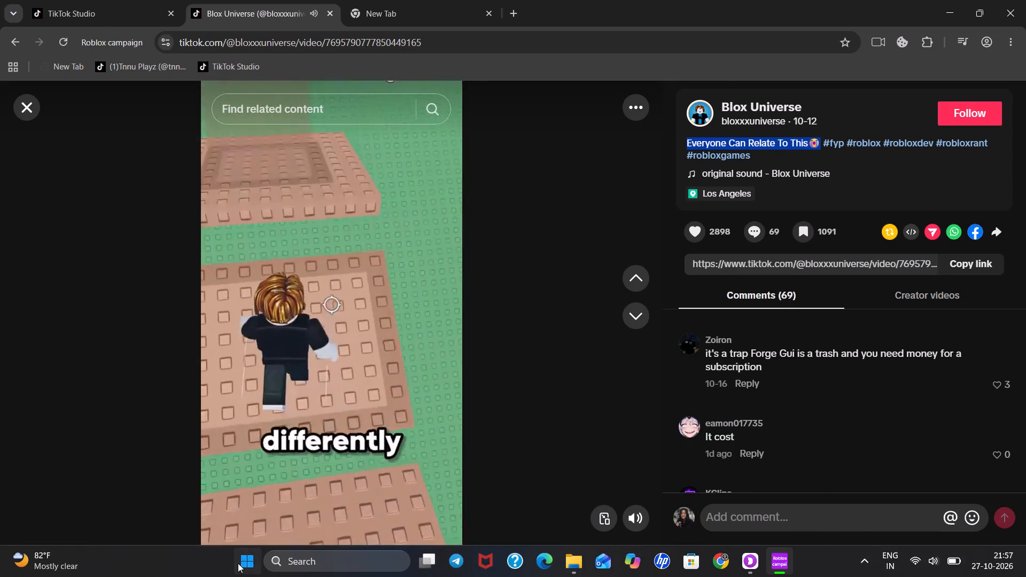
key(n)
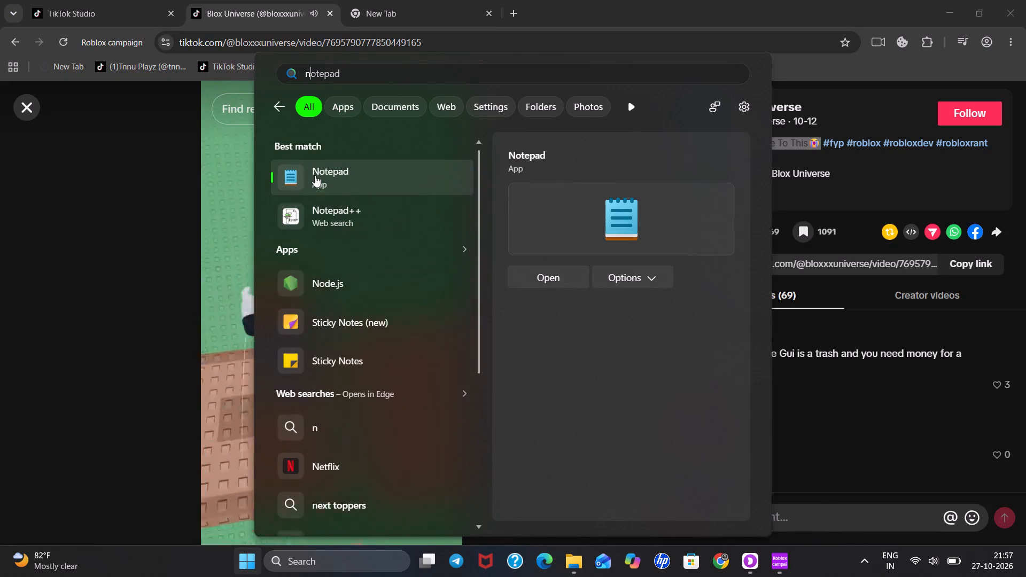
click(315, 175)
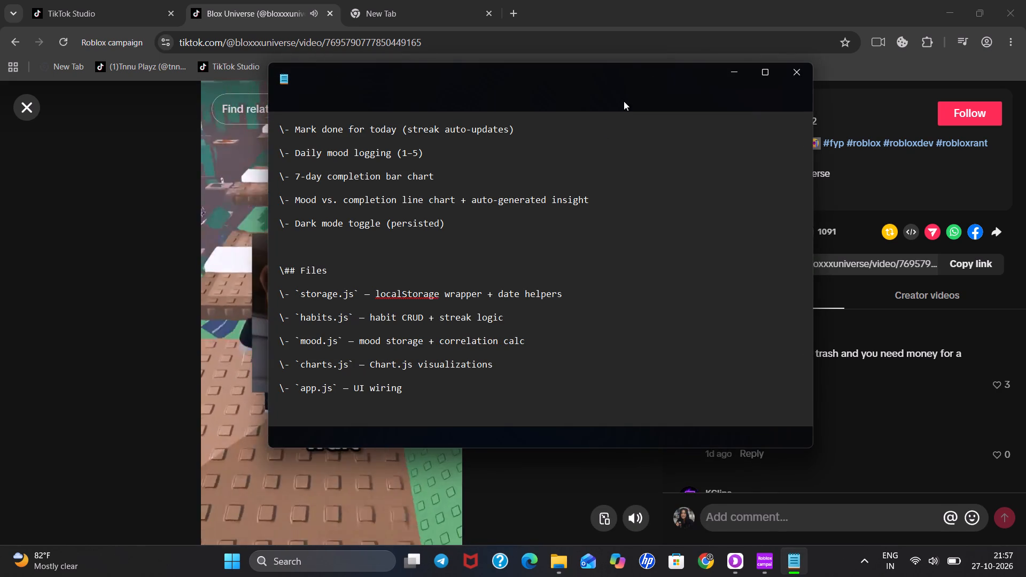
click(685, 80)
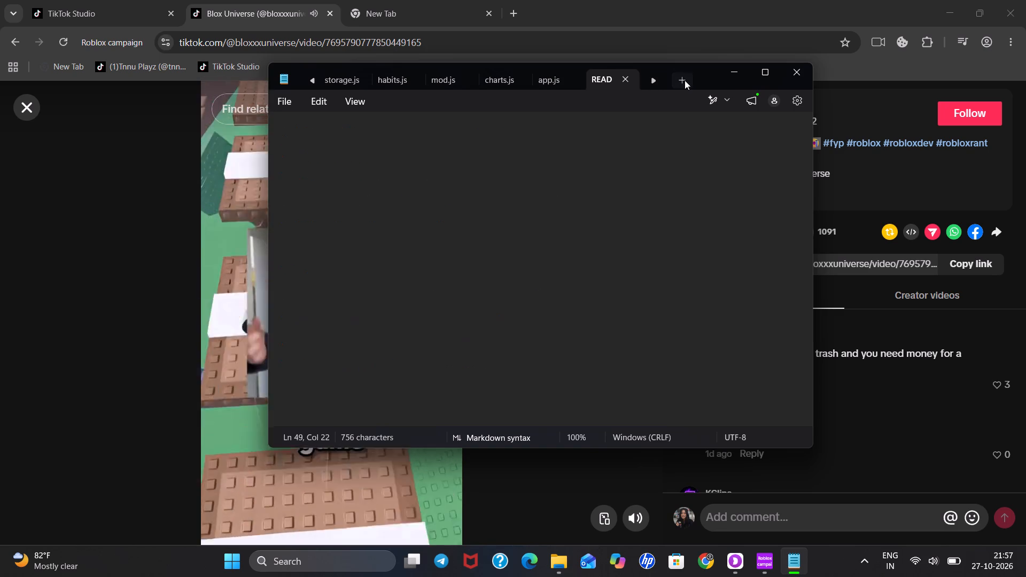
key(ctrl+v)
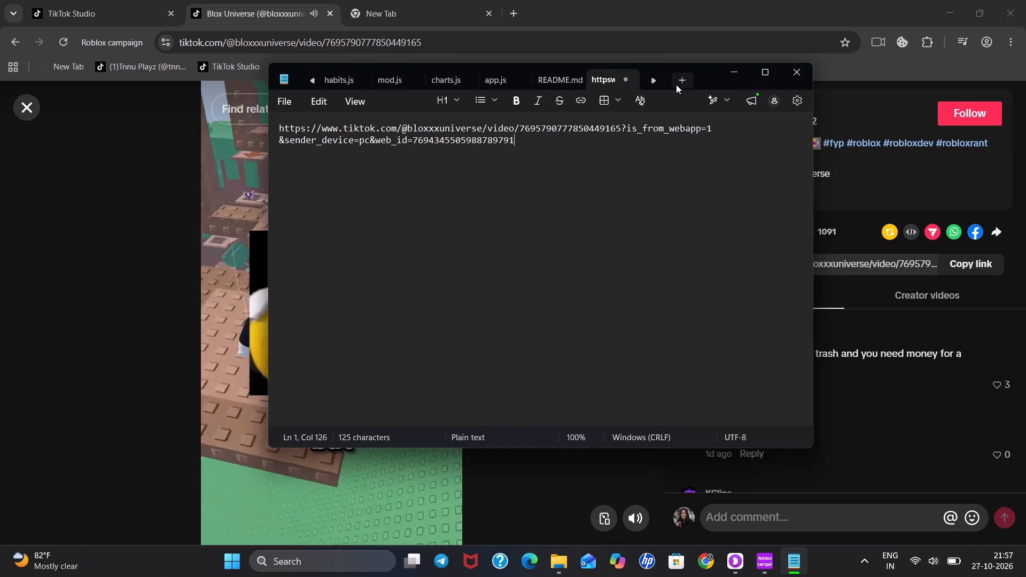
Copy the caption "Everyone Can Relate To This" from TikTok and place it on its own line below the link in Notepad.
click(850, 171)
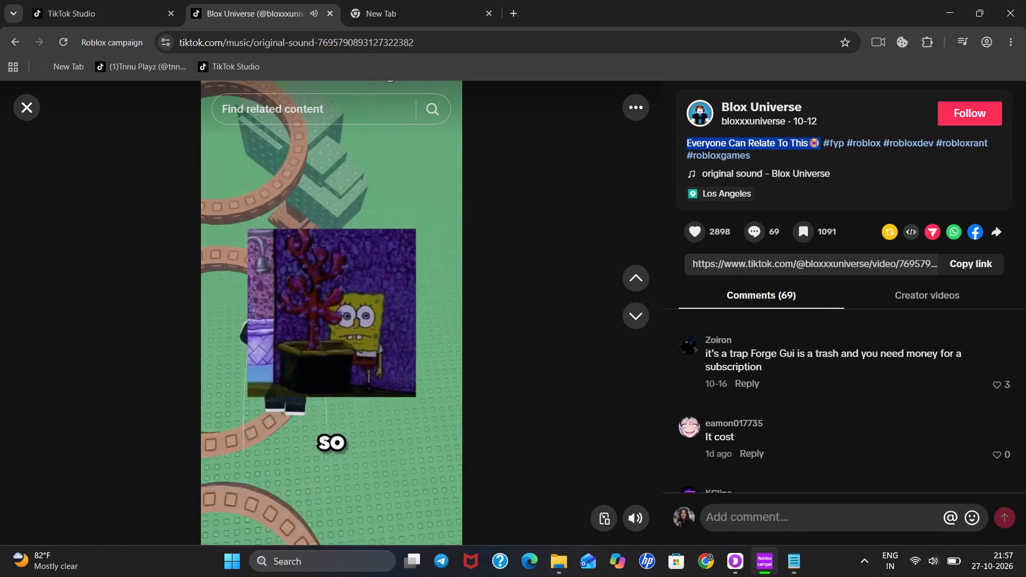
right_click(711, 141)
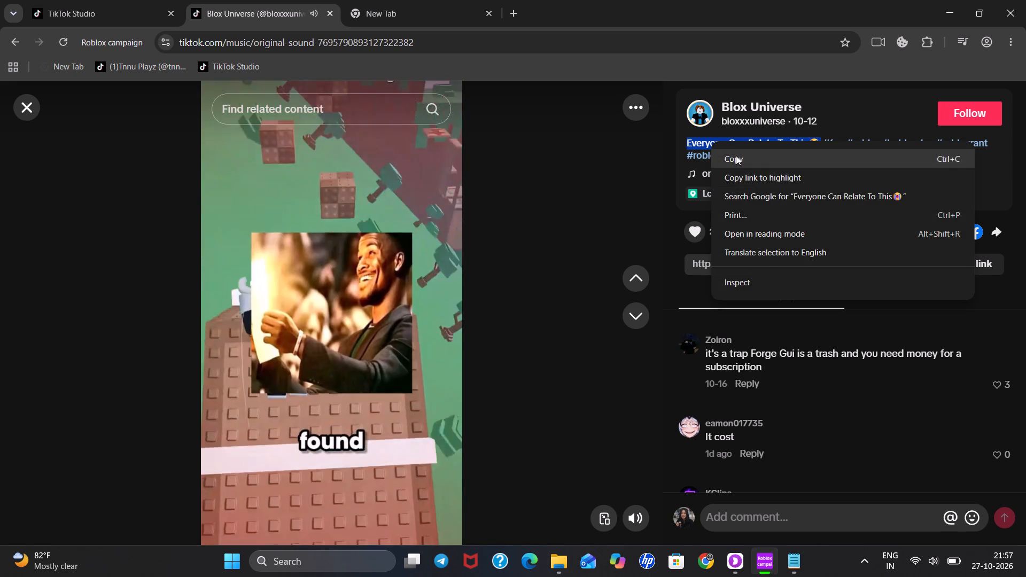
click(736, 156)
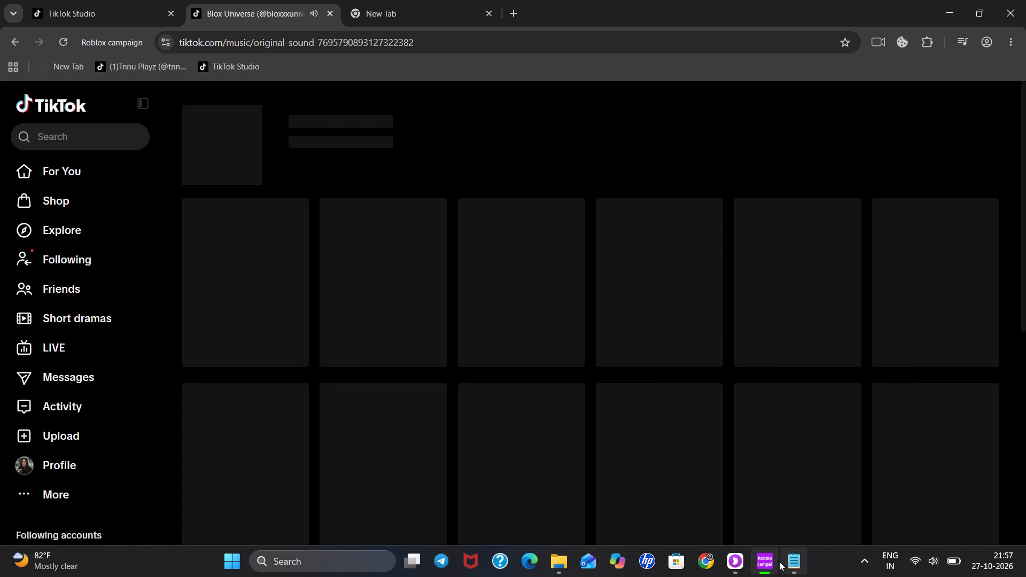
click(788, 562)
key(ctrl+v)
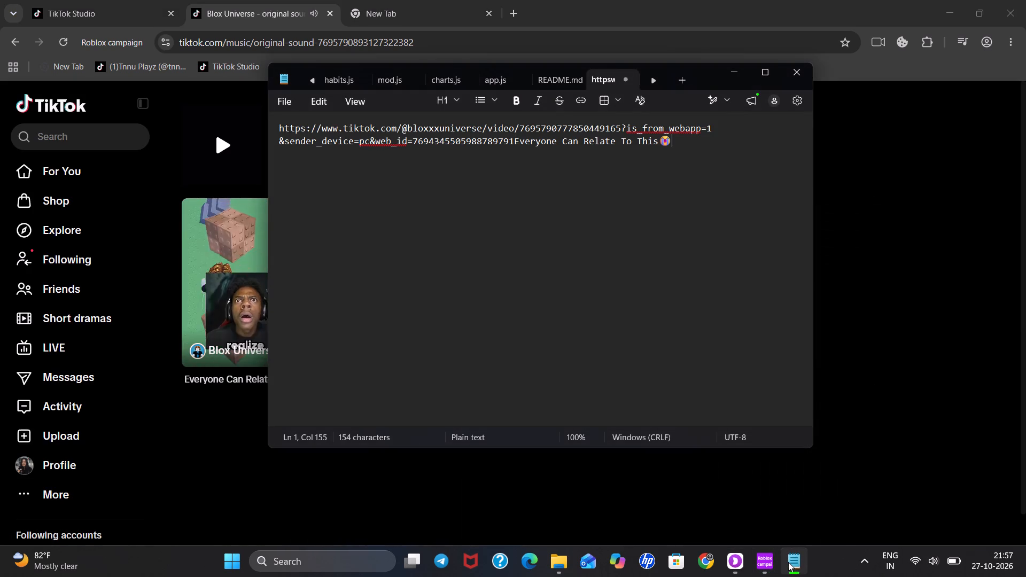
click(515, 143)
key(shift+Return)
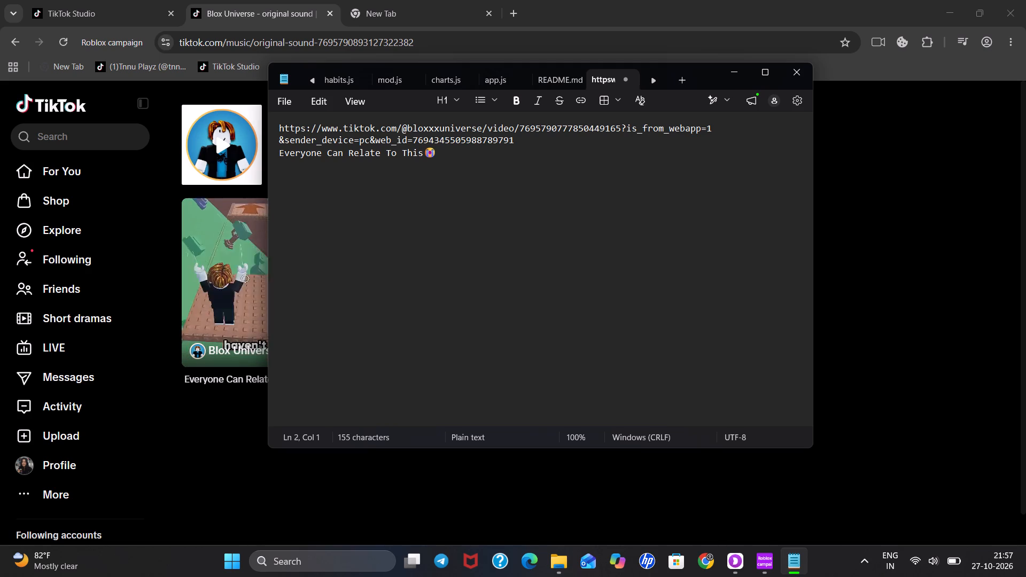
click(465, 284)
Return to the TikTok browser and review the TikTok Studio home page, covering key metrics, recent posts, latest comments and trending inspiration.
click(196, 474)
scroll(310, 275, up, 4)
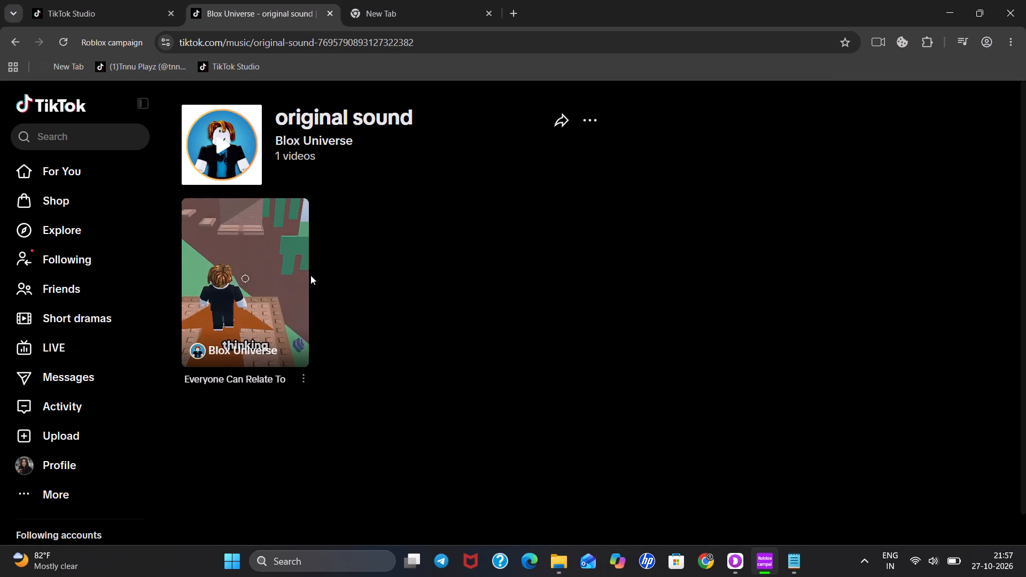
scroll(310, 275, up, 1)
click(412, 0)
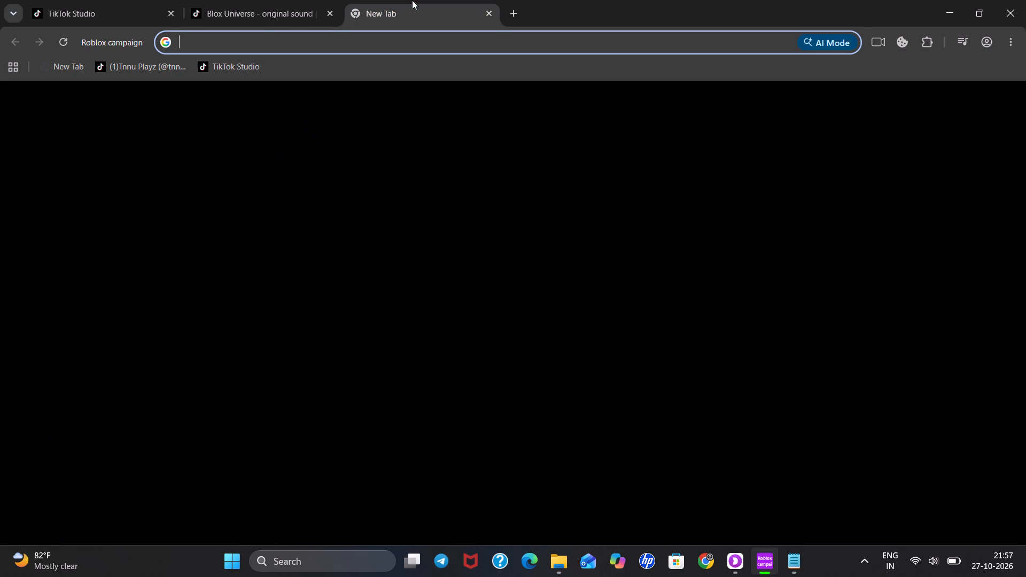
click(103, 0)
scroll(280, 238, up, 2)
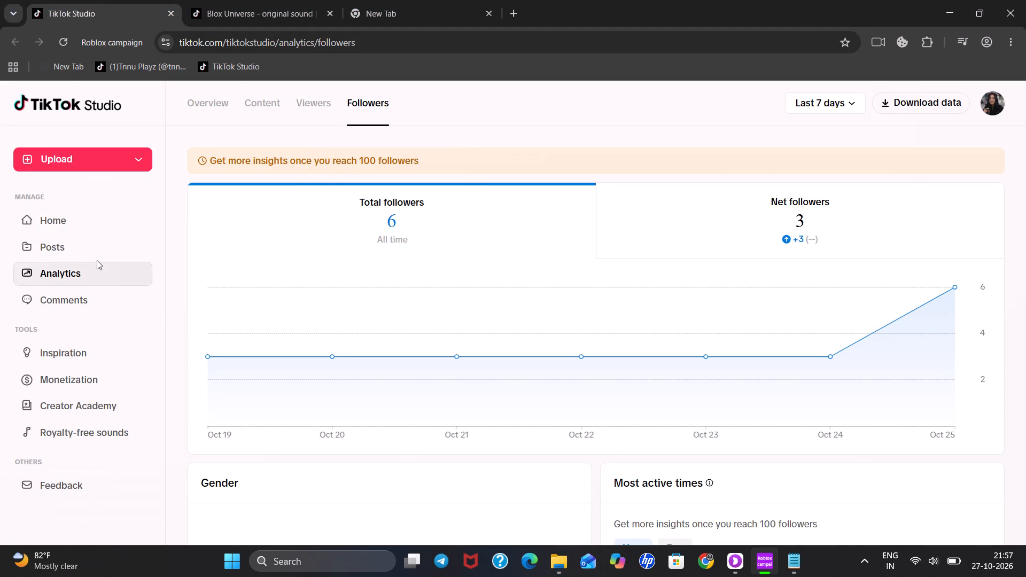
click(80, 223)
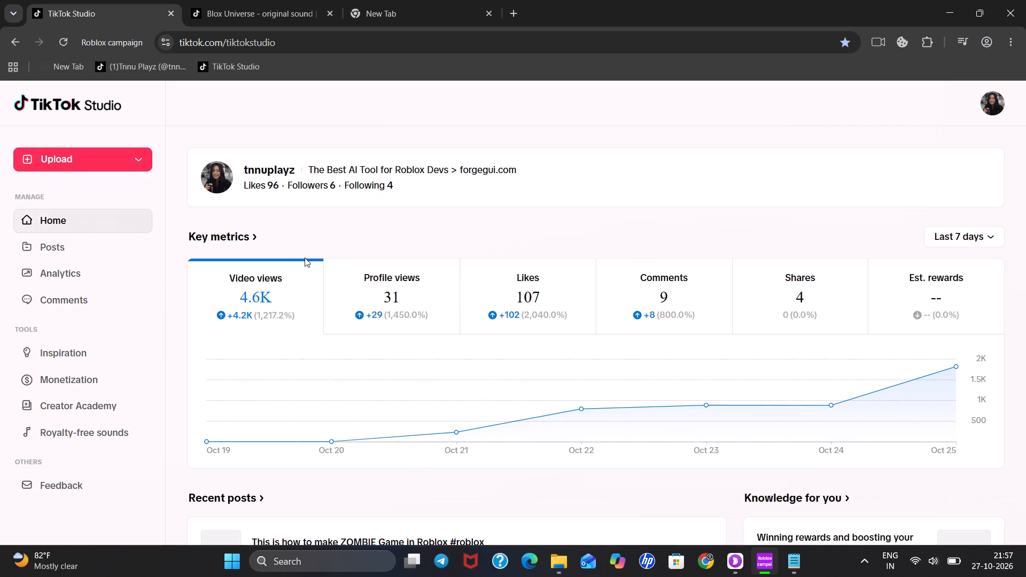
scroll(318, 301, down, 4)
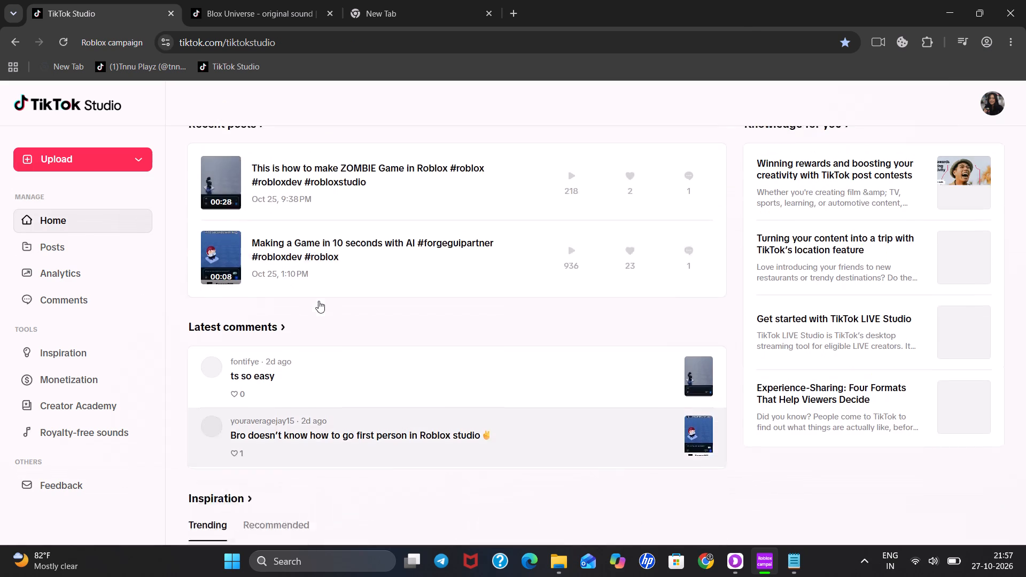
scroll(318, 301, down, 2)
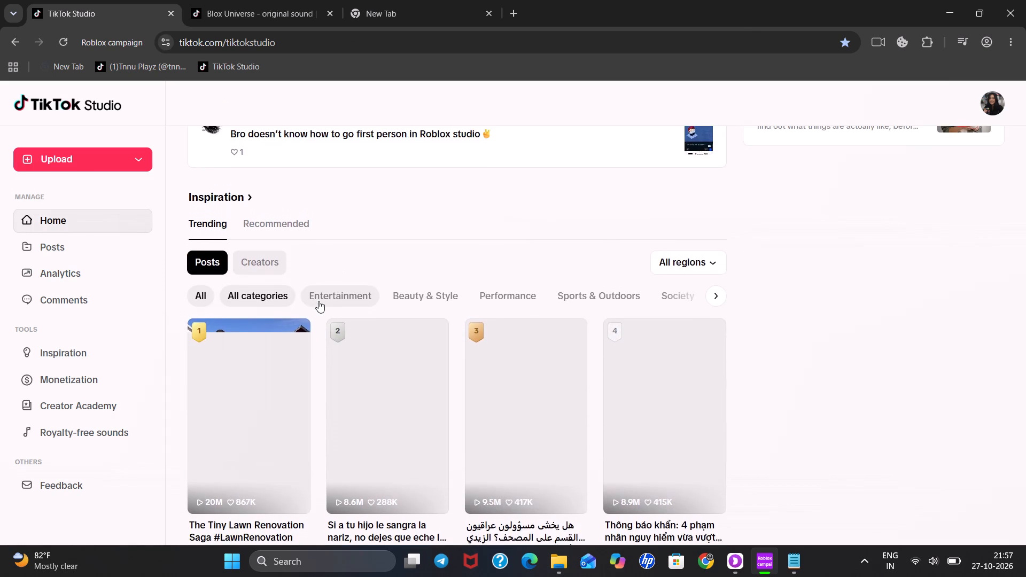
scroll(318, 301, down, 1)
click(316, 0)
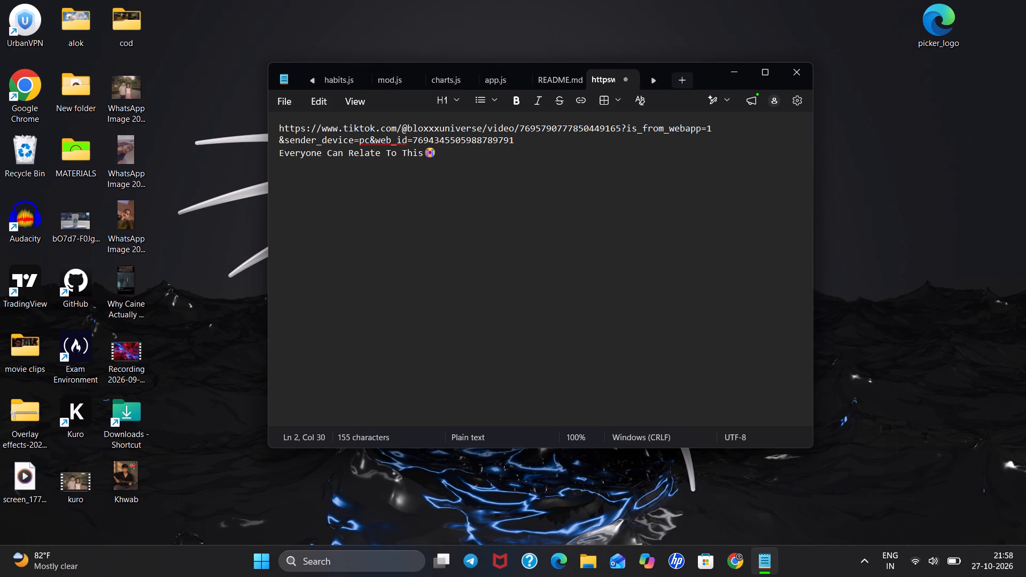
Launch UrbanVPN, decline the update and the premium upgrade, continue free and connect to the United States.
click(548, 215)
double_click(13, 27)
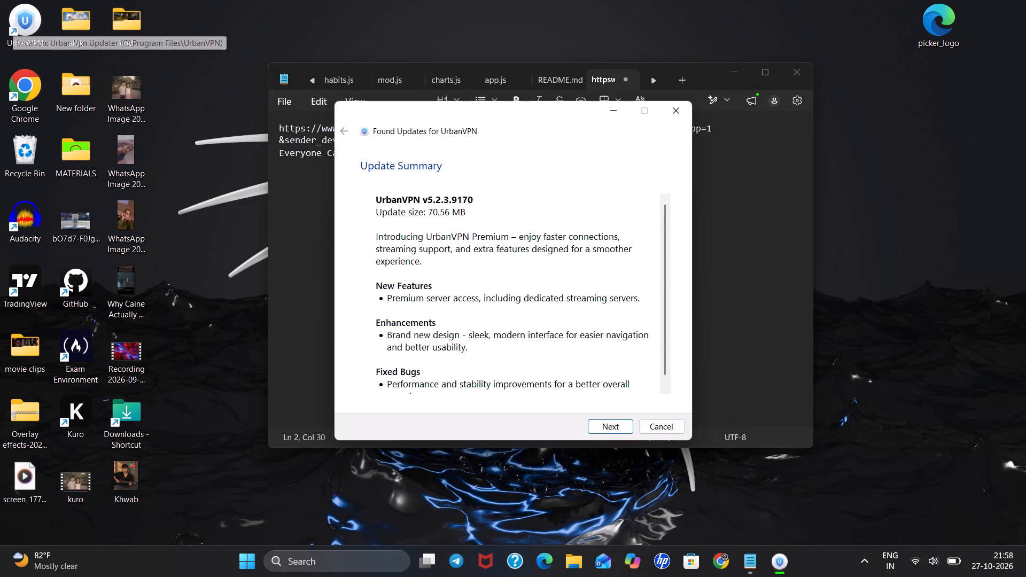
click(659, 433)
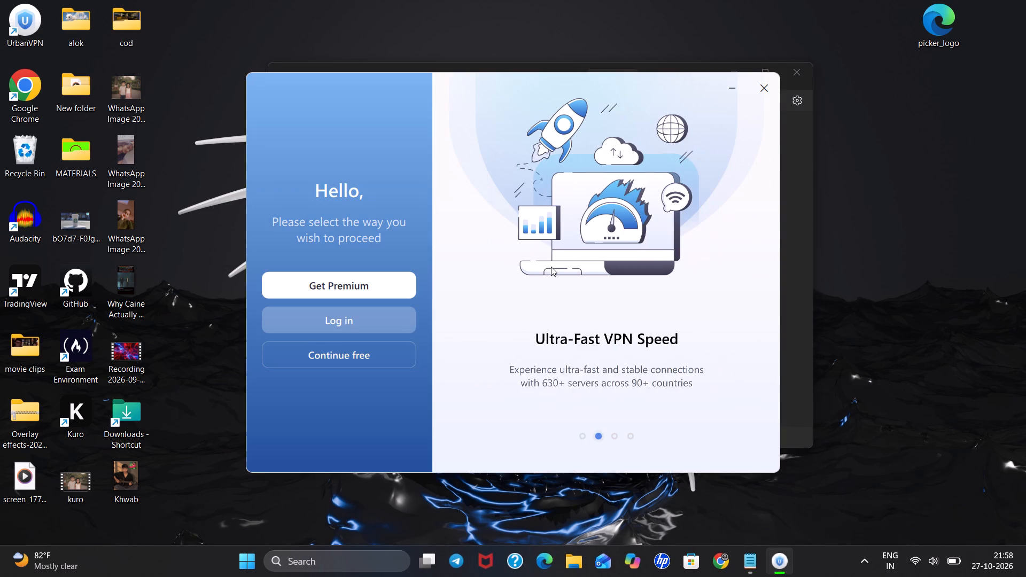
click(385, 352)
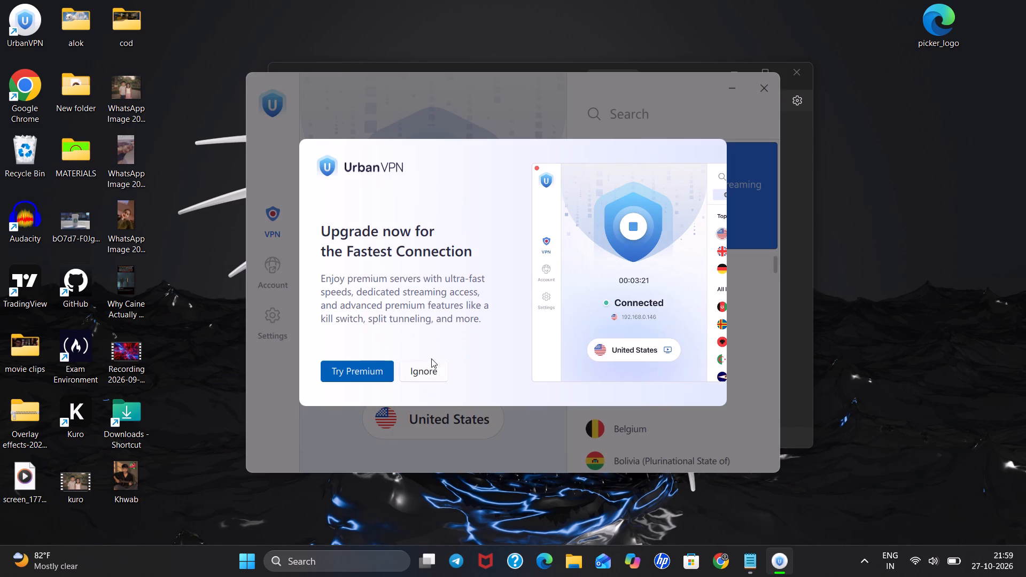
click(418, 374)
click(422, 203)
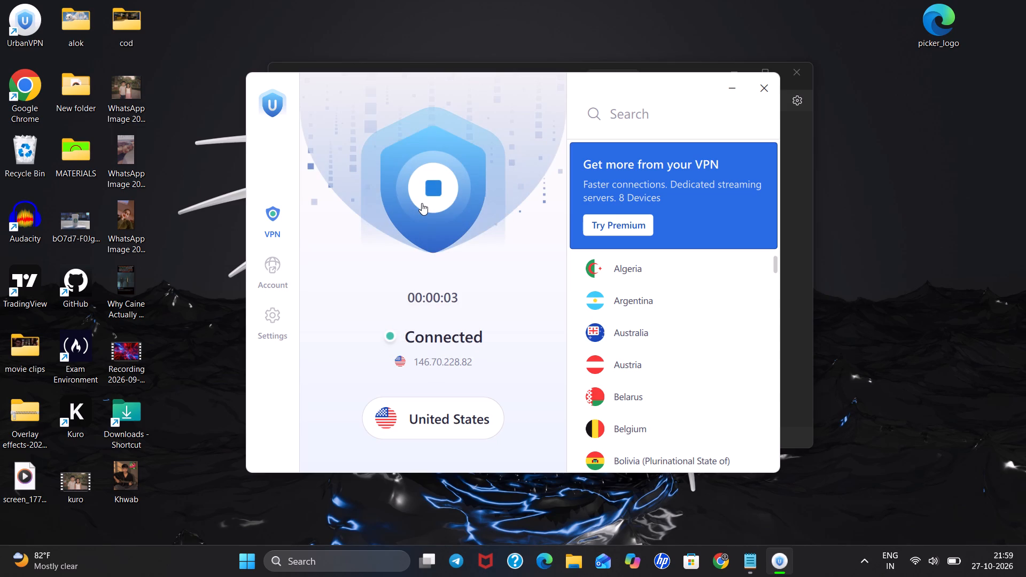
Launch CapCut, confirm the environment test and dismiss the Pro offer to reach the home screen.
click(217, 334)
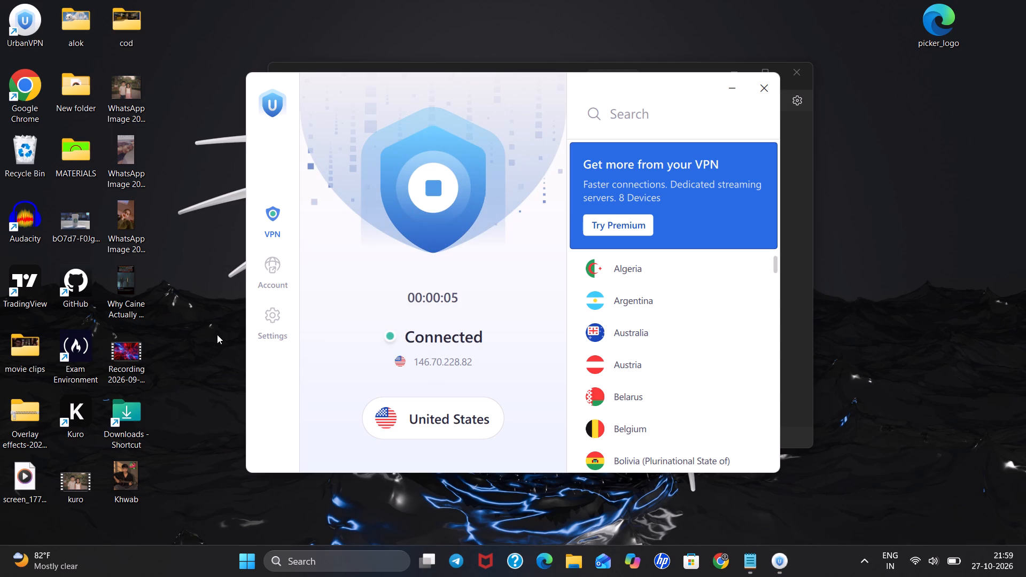
click(253, 566)
text(ca)
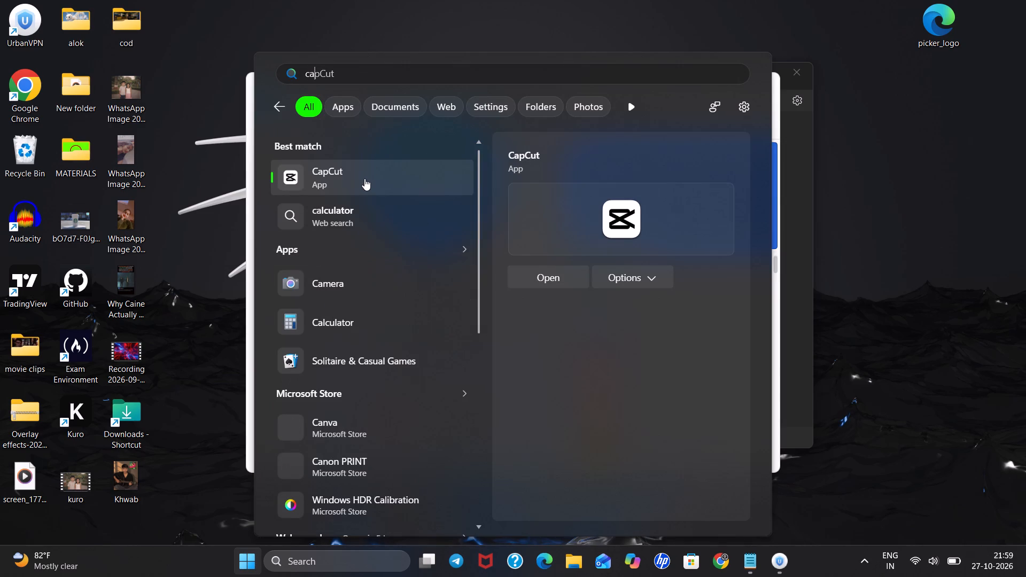
click(364, 178)
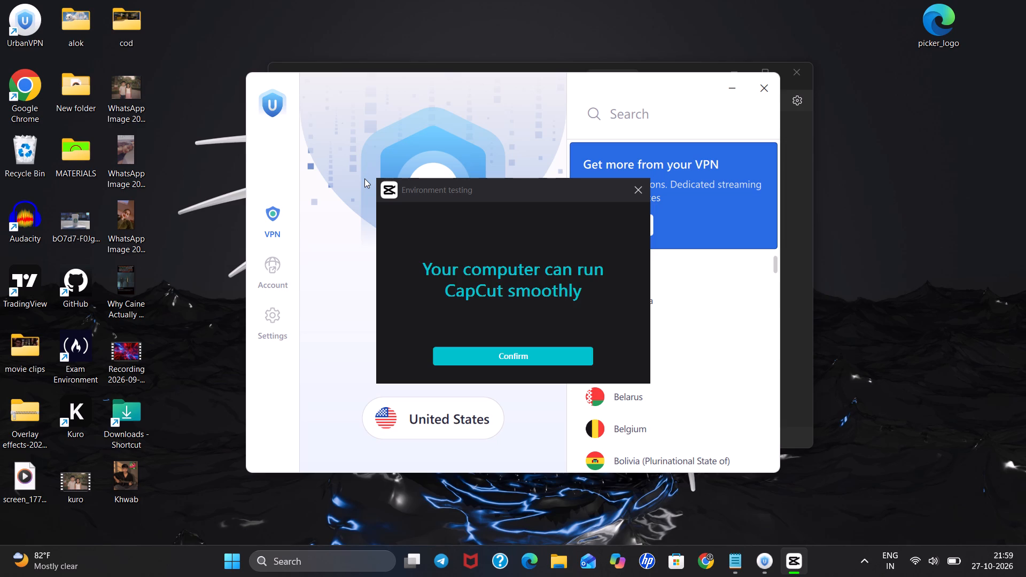
click(461, 354)
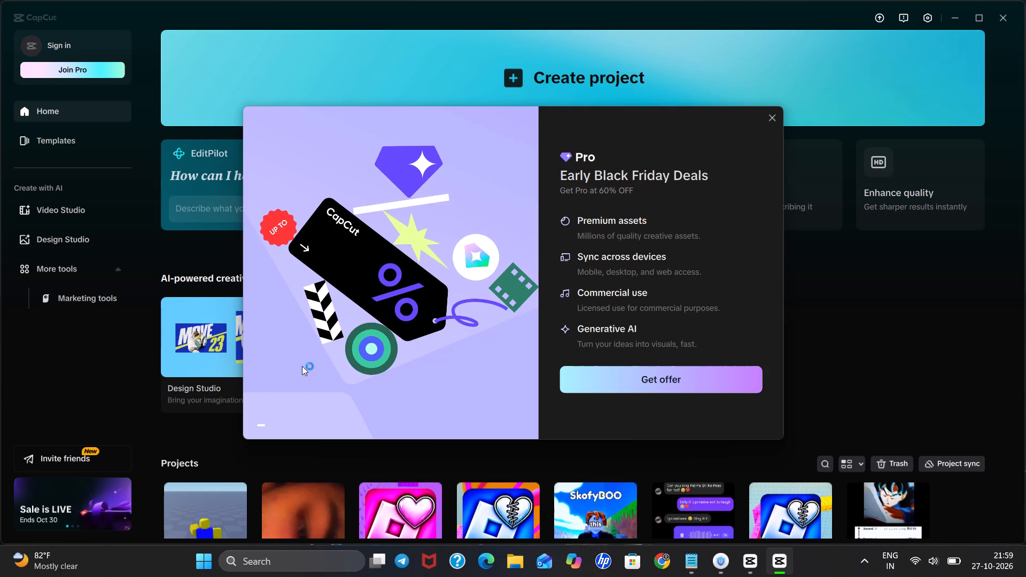
click(765, 120)
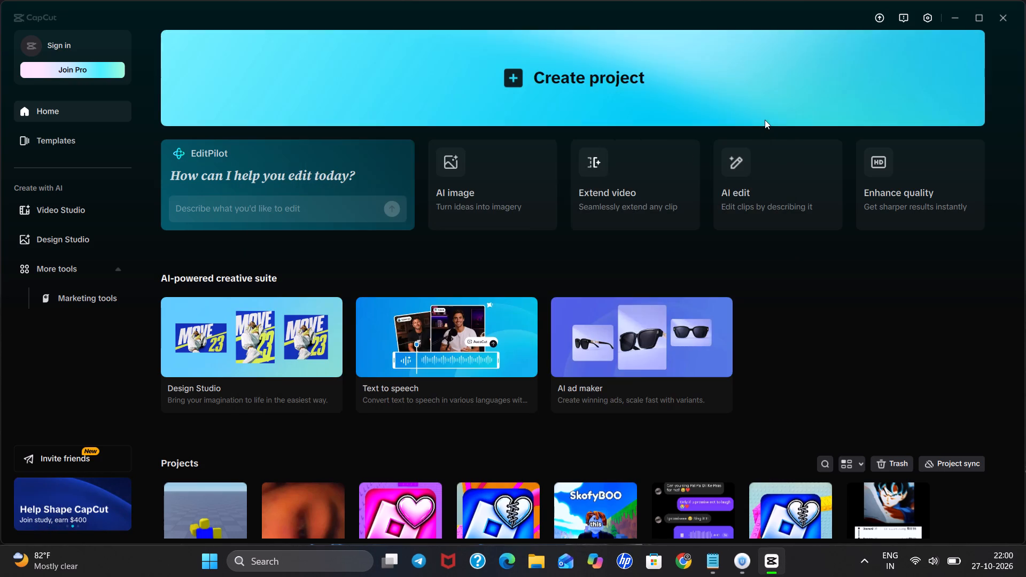
Find the 1006 (2) project among the saved projects on the home screen and open it.
scroll(550, 241, down, 3)
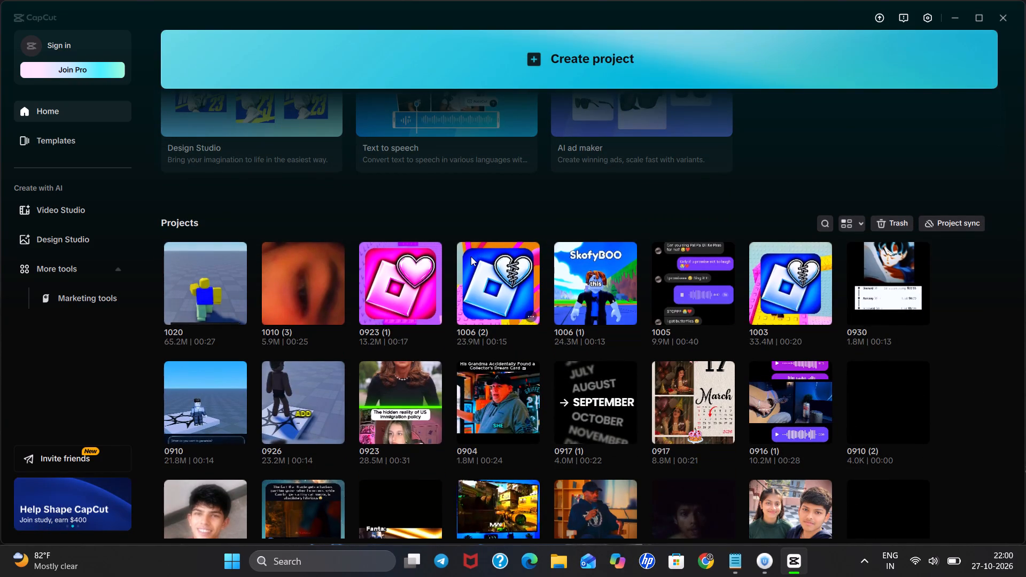
scroll(370, 310, down, 1)
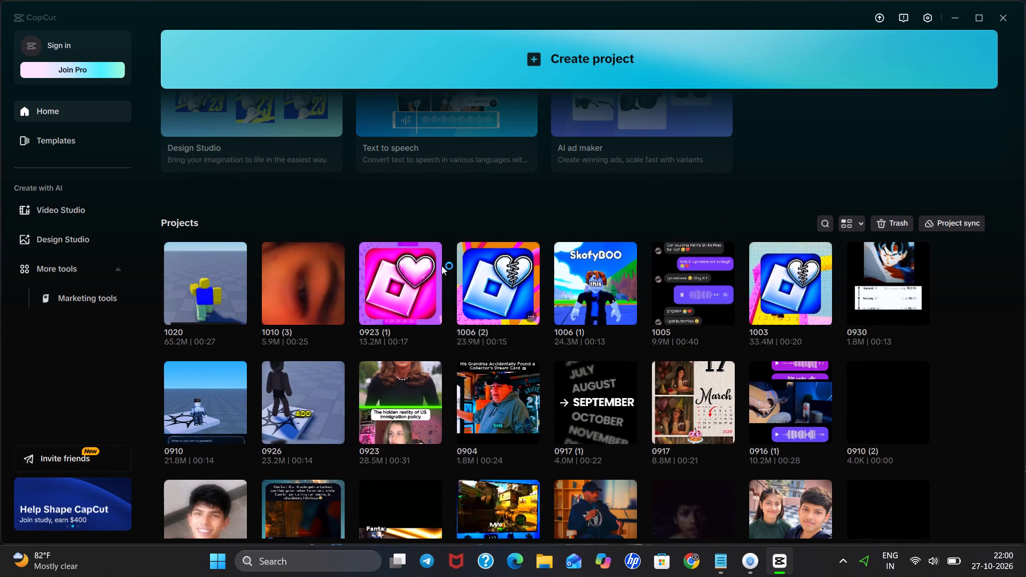
scroll(441, 266, down, 1)
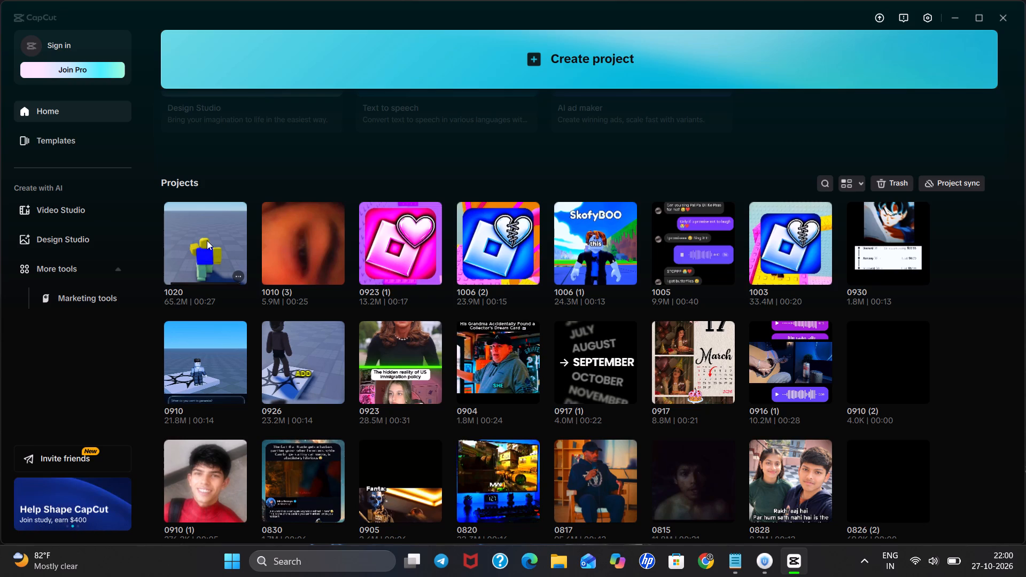
scroll(207, 240, down, 3)
scroll(336, 252, up, 4)
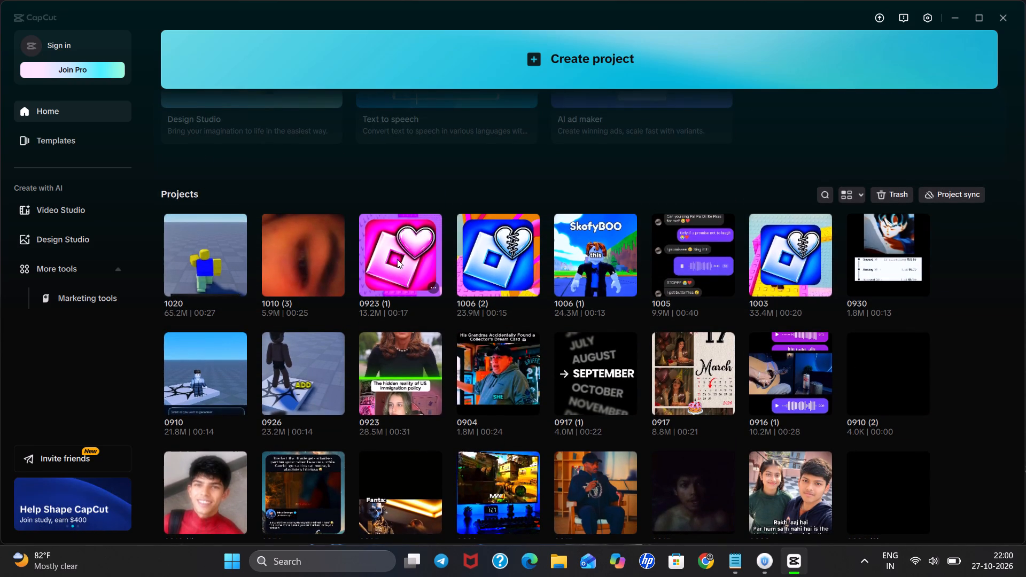
click(504, 262)
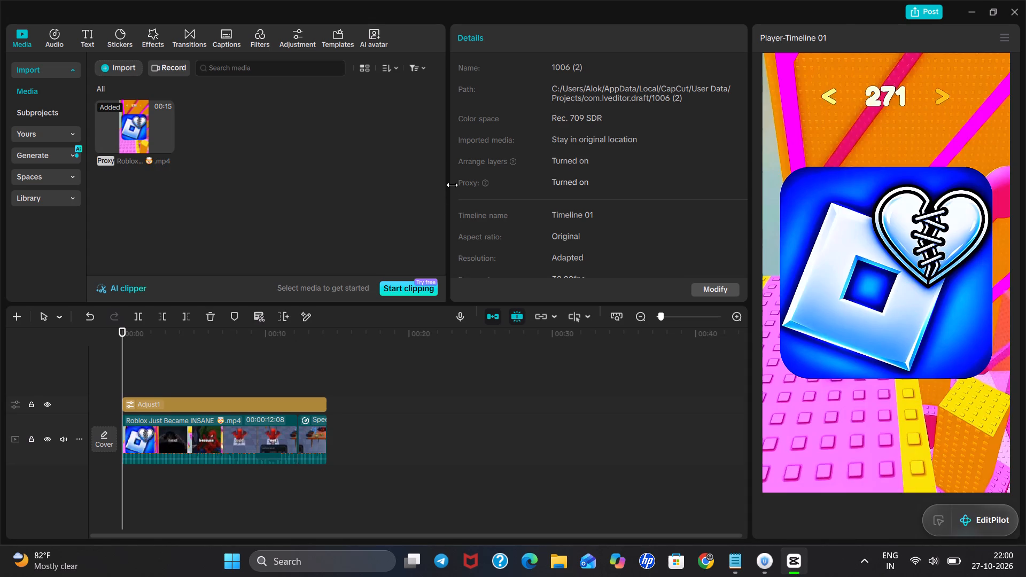
Play back the 1006 (2) timeline from the cut near its end and again from the start to review the video.
triple_click(295, 377)
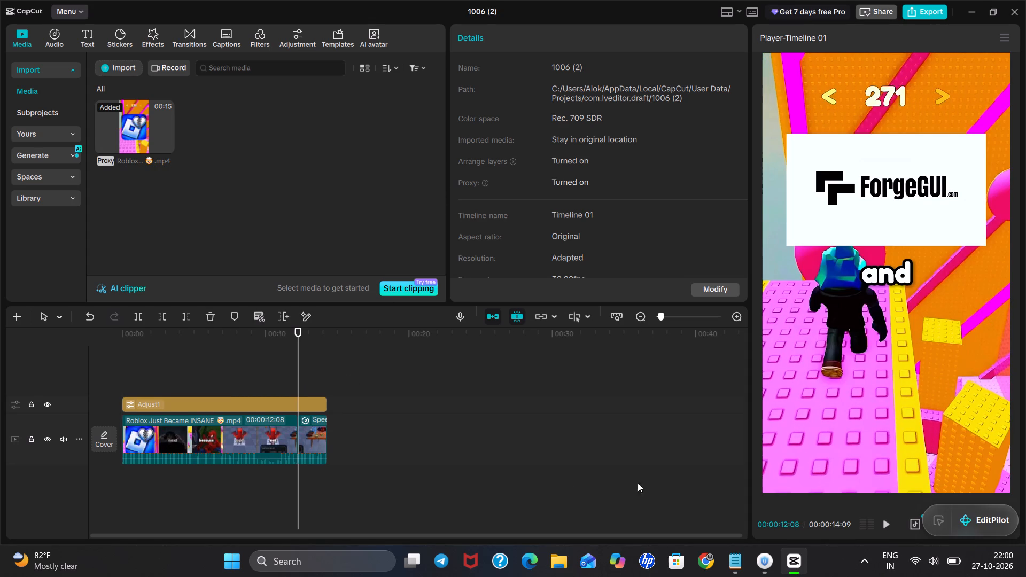
click(882, 525)
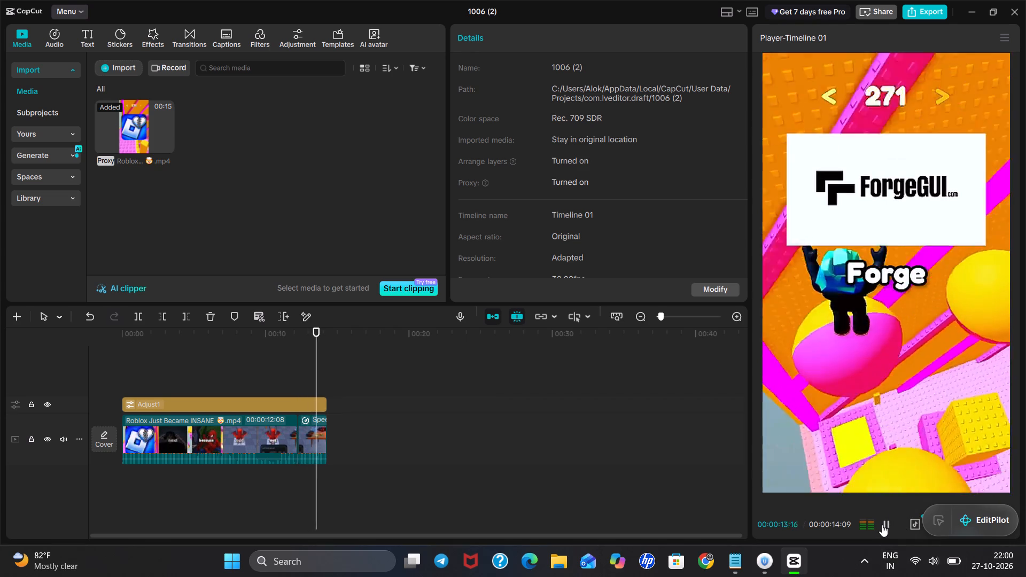
click(882, 525)
click(882, 525)
click(882, 525)
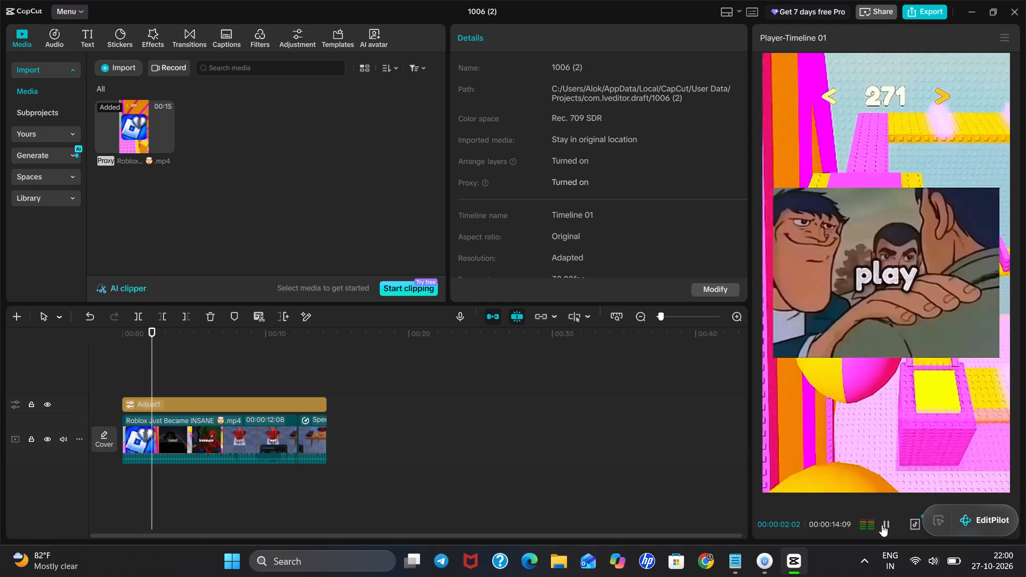
click(882, 525)
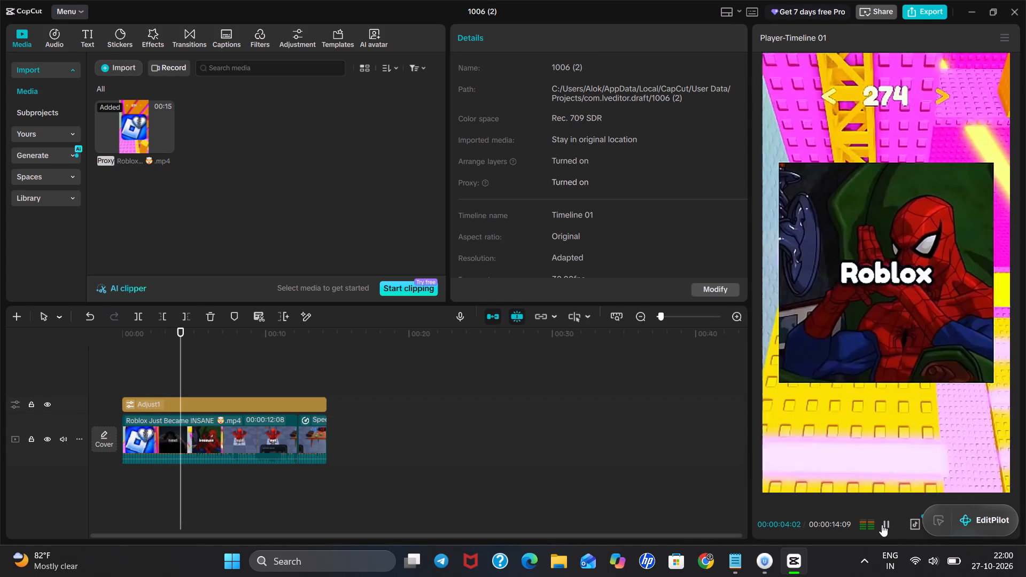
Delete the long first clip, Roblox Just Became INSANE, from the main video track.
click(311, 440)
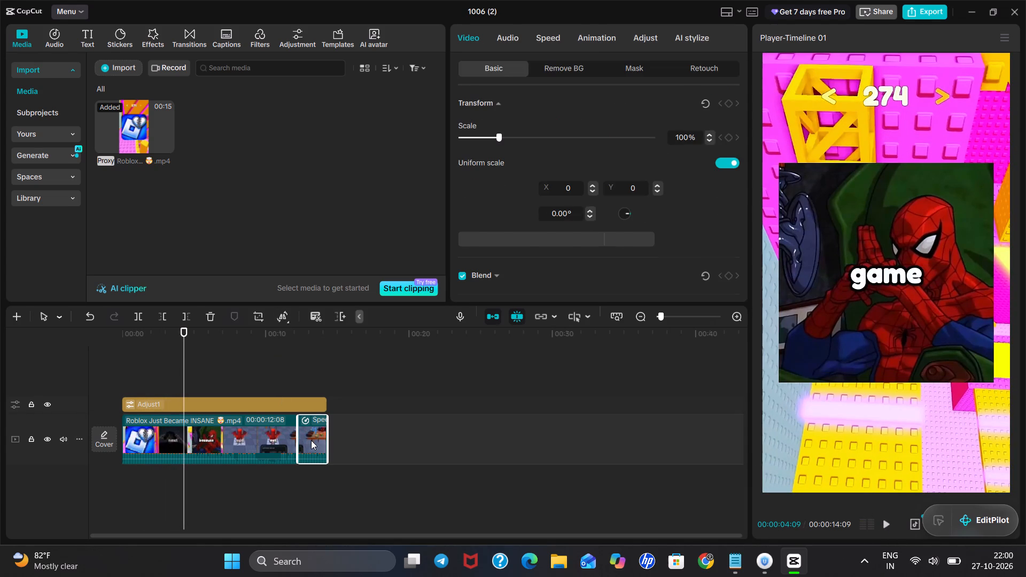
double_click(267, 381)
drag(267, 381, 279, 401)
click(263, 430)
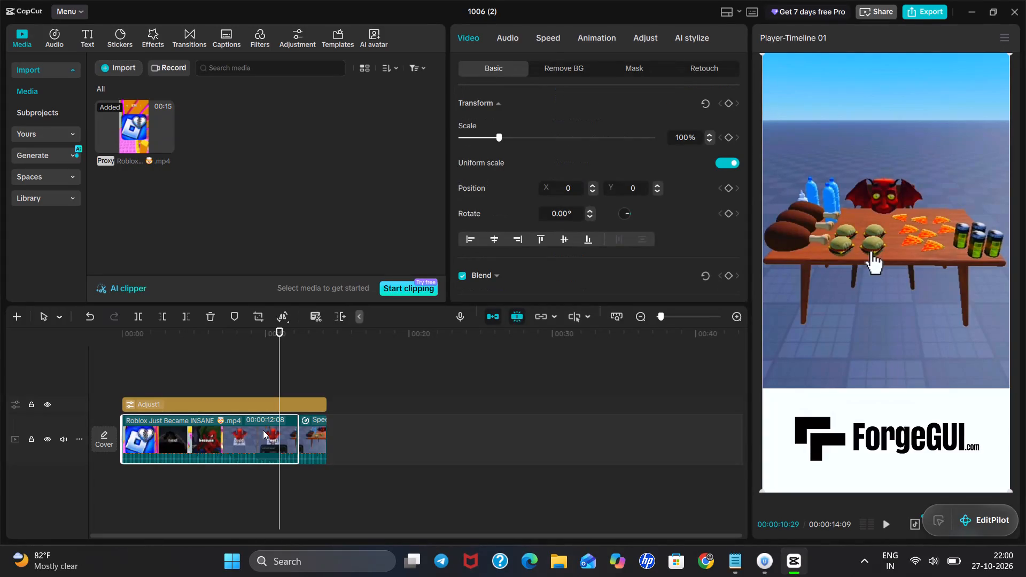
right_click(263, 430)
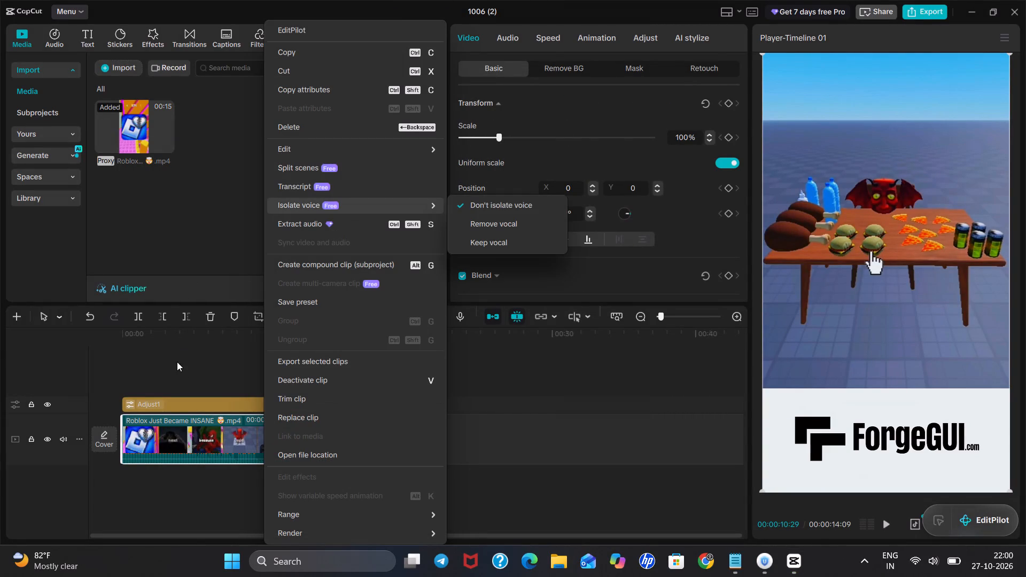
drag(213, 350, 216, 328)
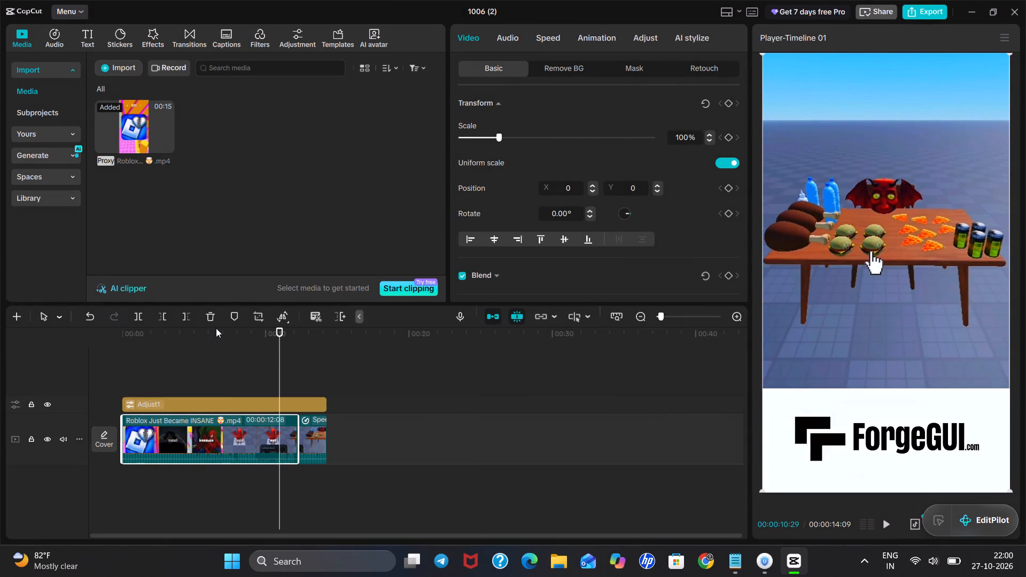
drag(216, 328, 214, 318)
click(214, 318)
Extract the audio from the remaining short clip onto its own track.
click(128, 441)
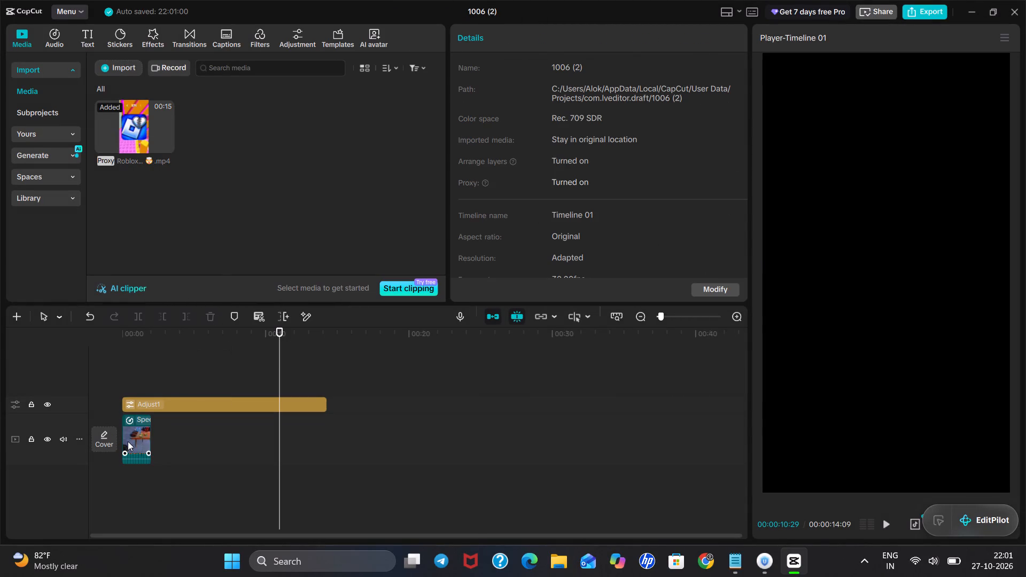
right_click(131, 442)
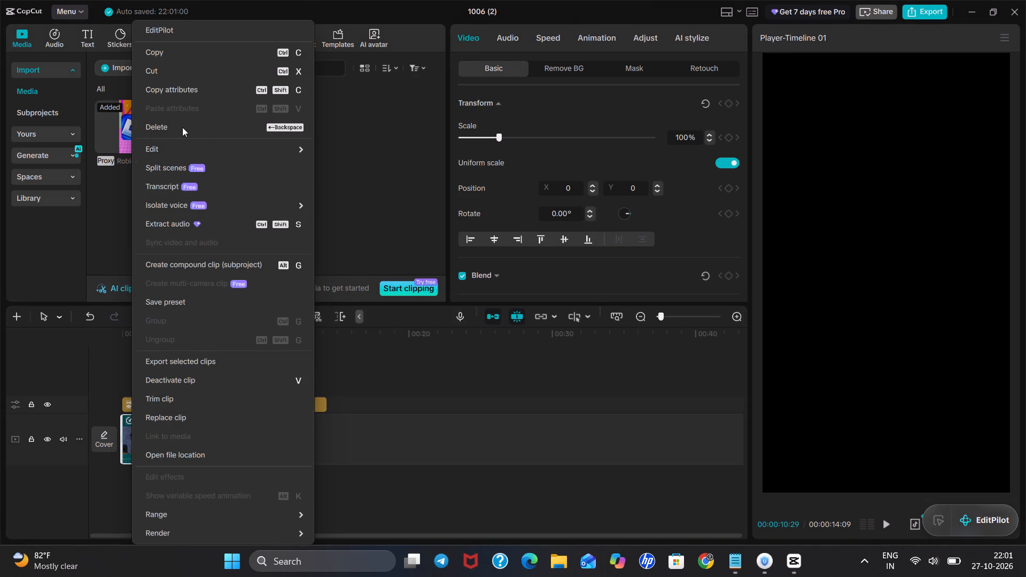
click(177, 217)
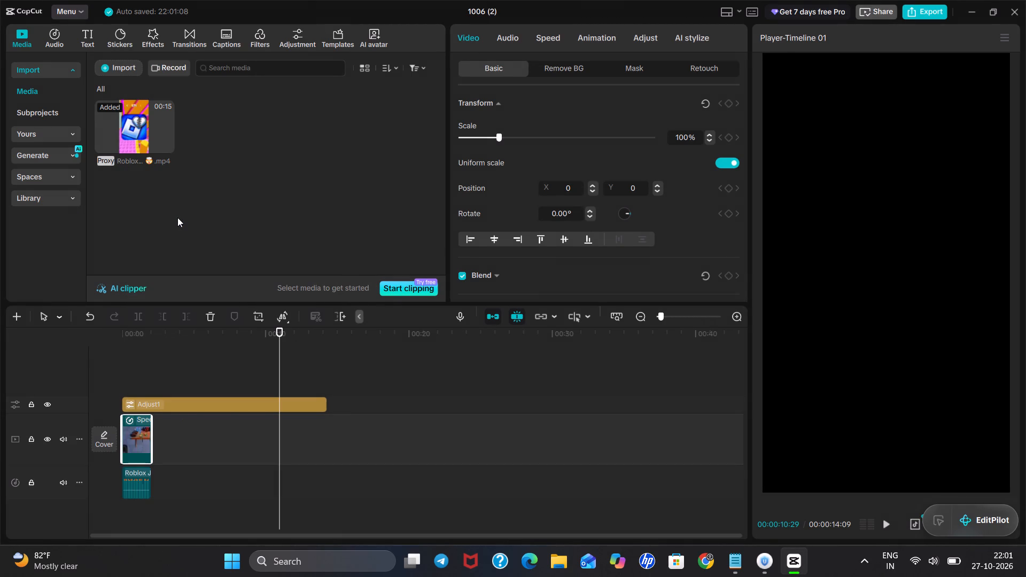
Play the shortened timeline from the start to review the remaining clip.
click(139, 368)
drag(139, 368, 111, 388)
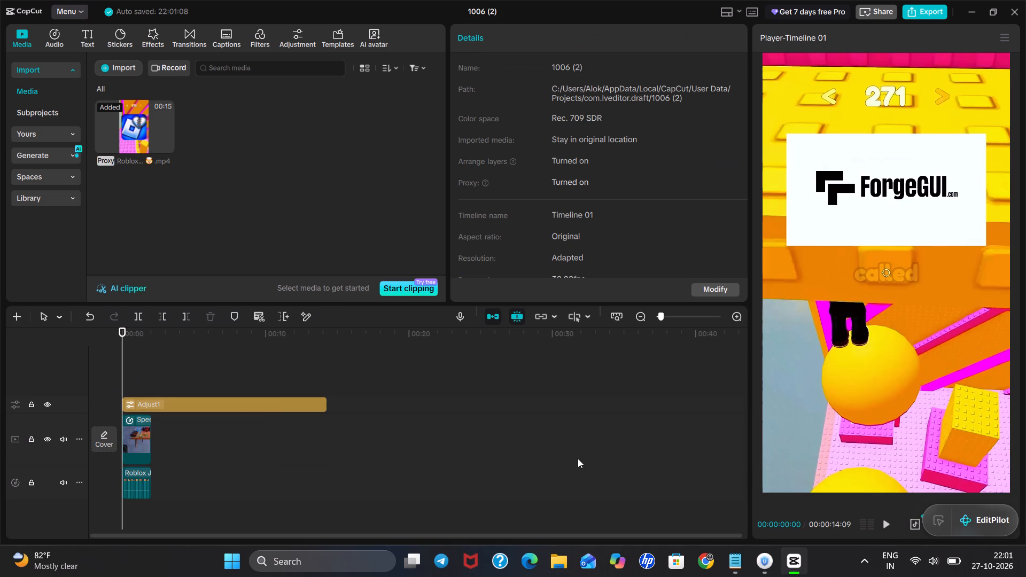
click(885, 527)
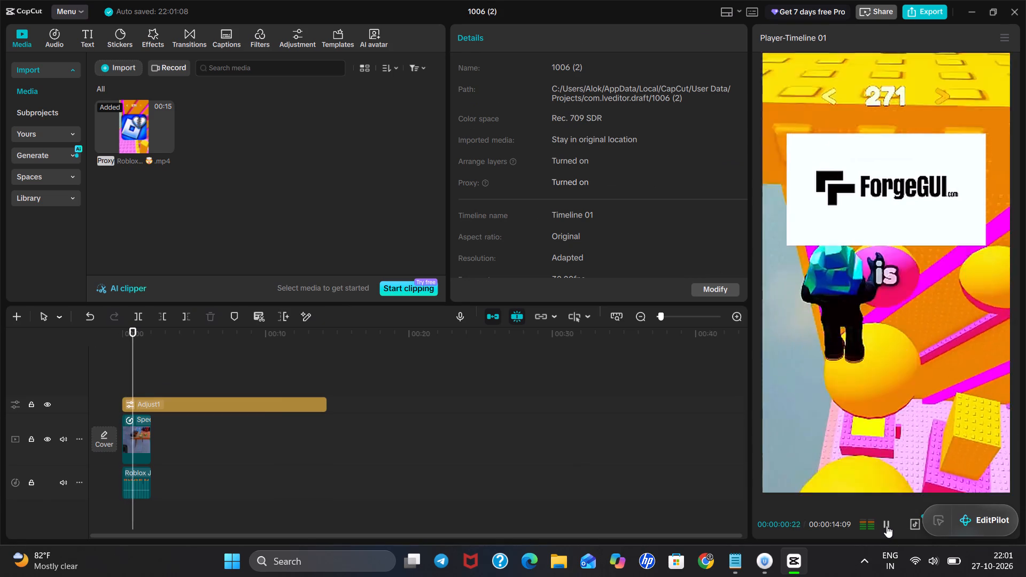
click(887, 526)
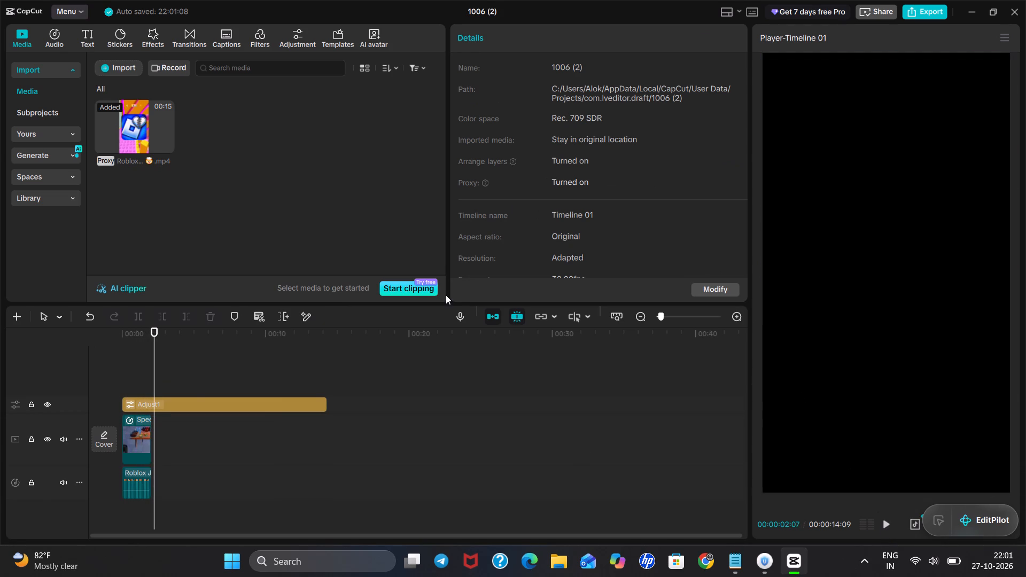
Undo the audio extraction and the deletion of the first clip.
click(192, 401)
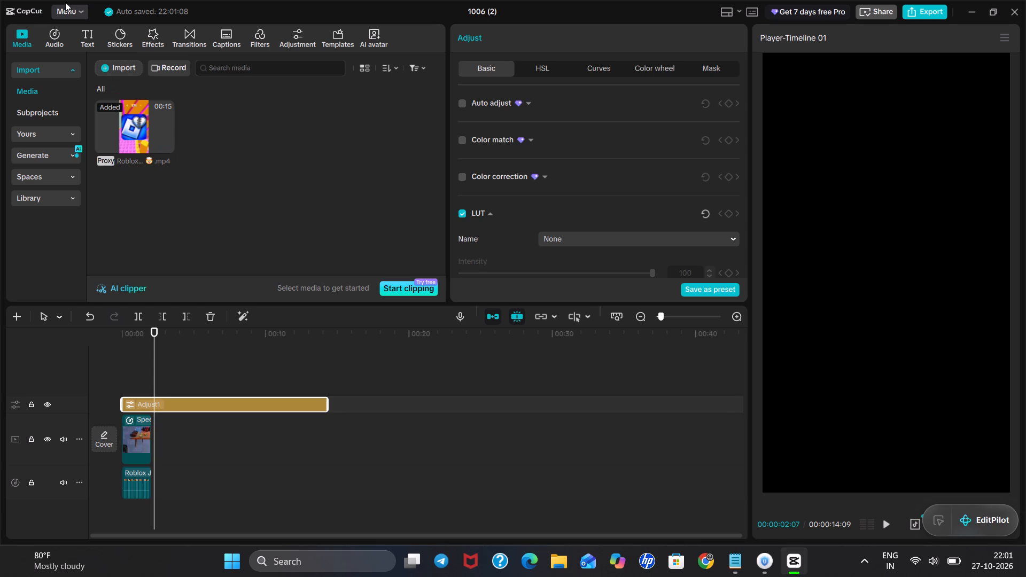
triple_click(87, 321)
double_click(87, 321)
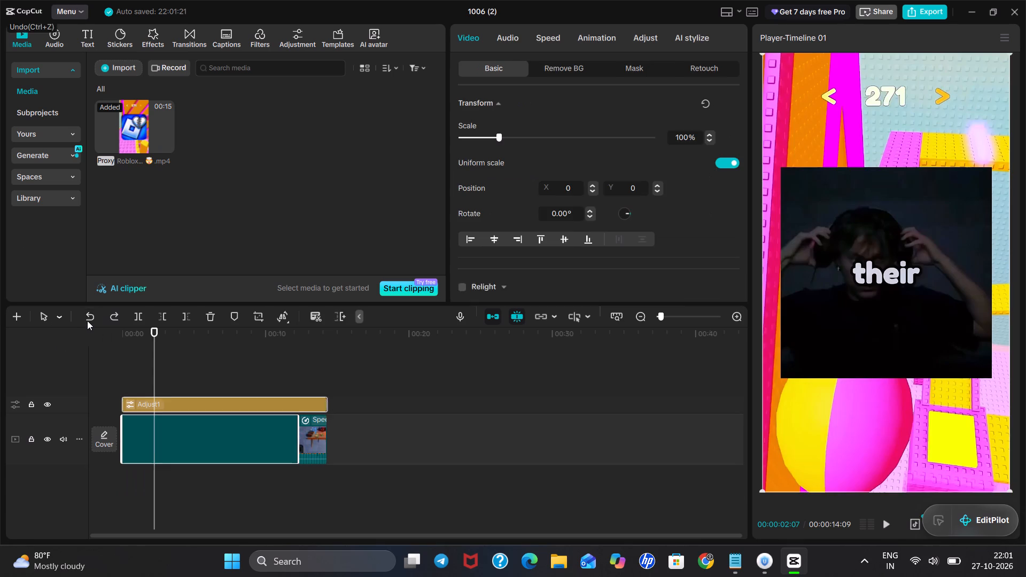
Return to the home page and open the 0923 (1) project.
click(68, 16)
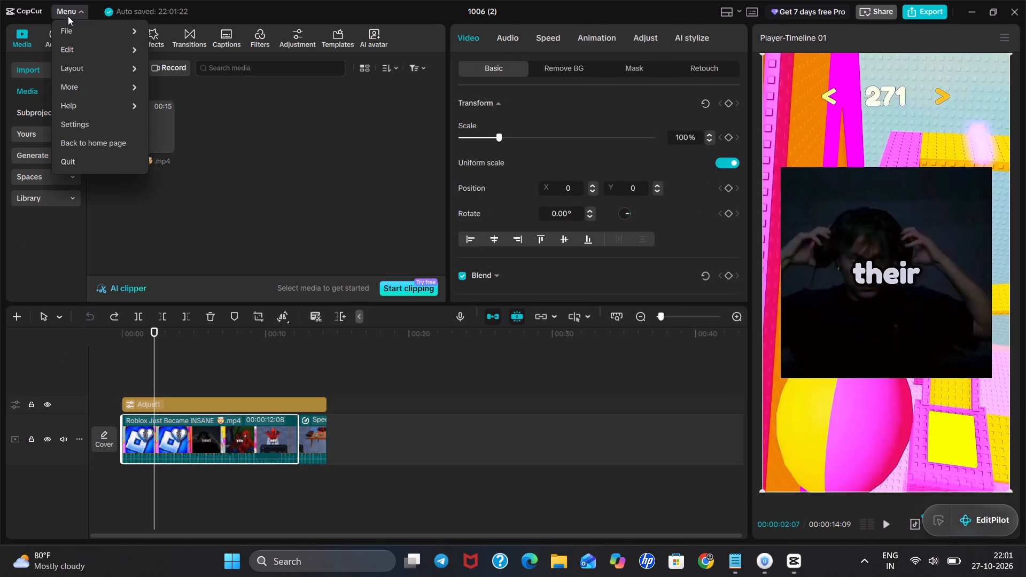
click(97, 141)
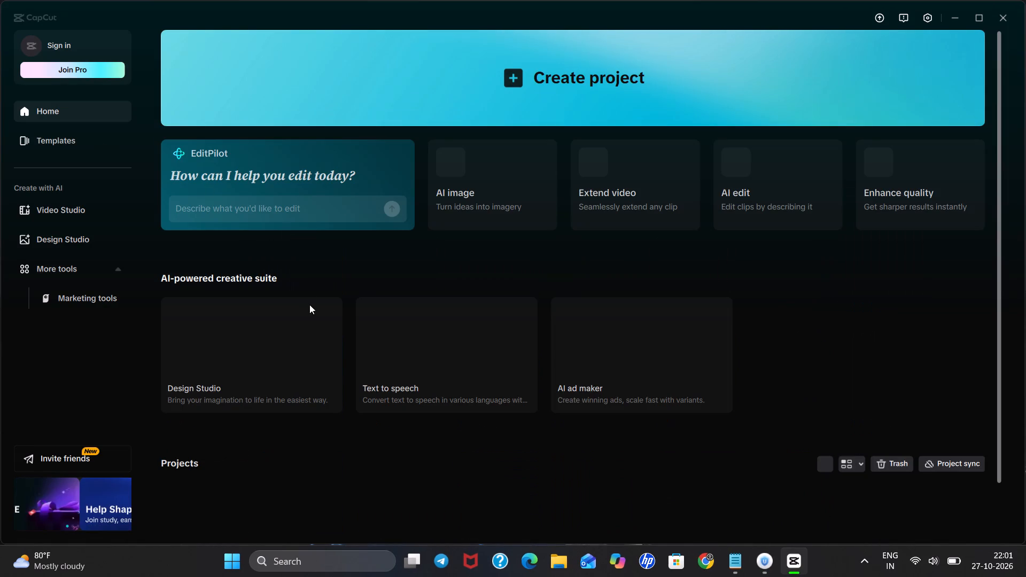
scroll(347, 339, down, 2)
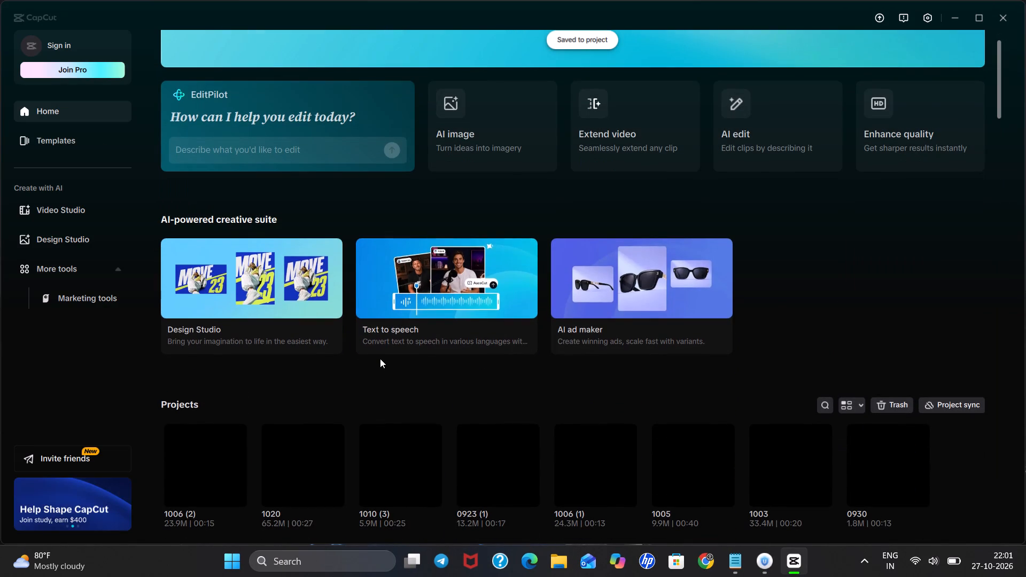
scroll(383, 363, down, 1)
click(497, 440)
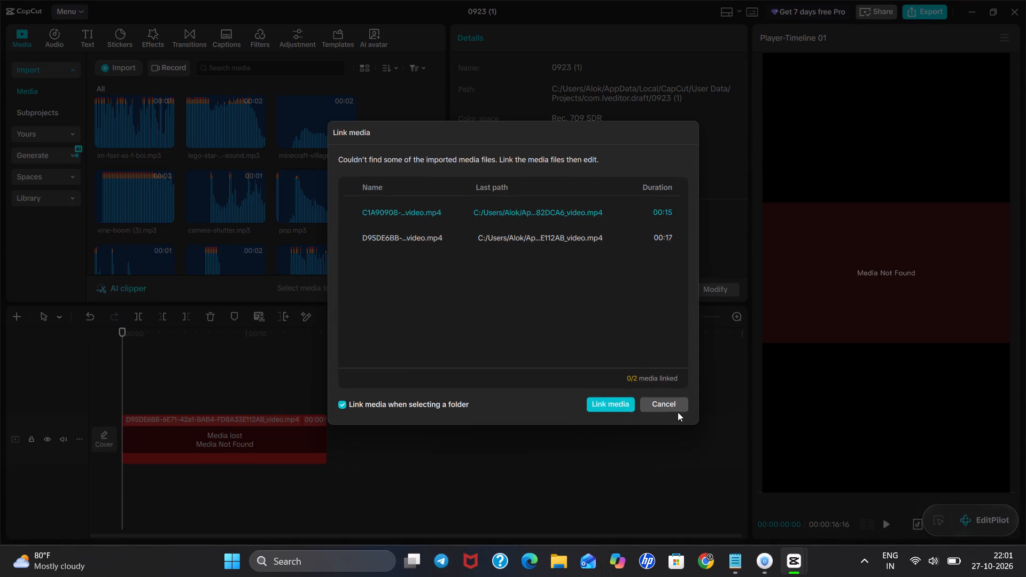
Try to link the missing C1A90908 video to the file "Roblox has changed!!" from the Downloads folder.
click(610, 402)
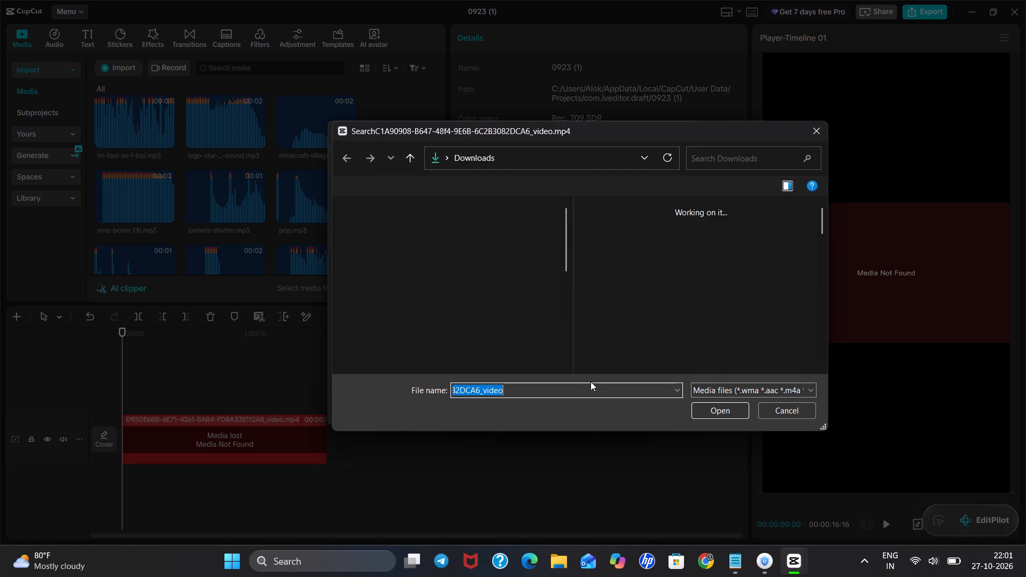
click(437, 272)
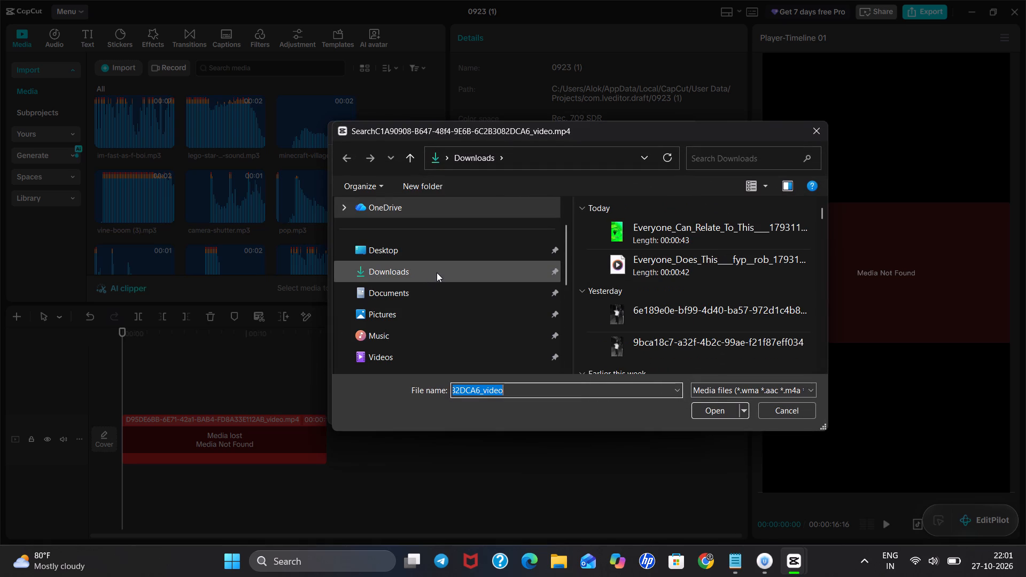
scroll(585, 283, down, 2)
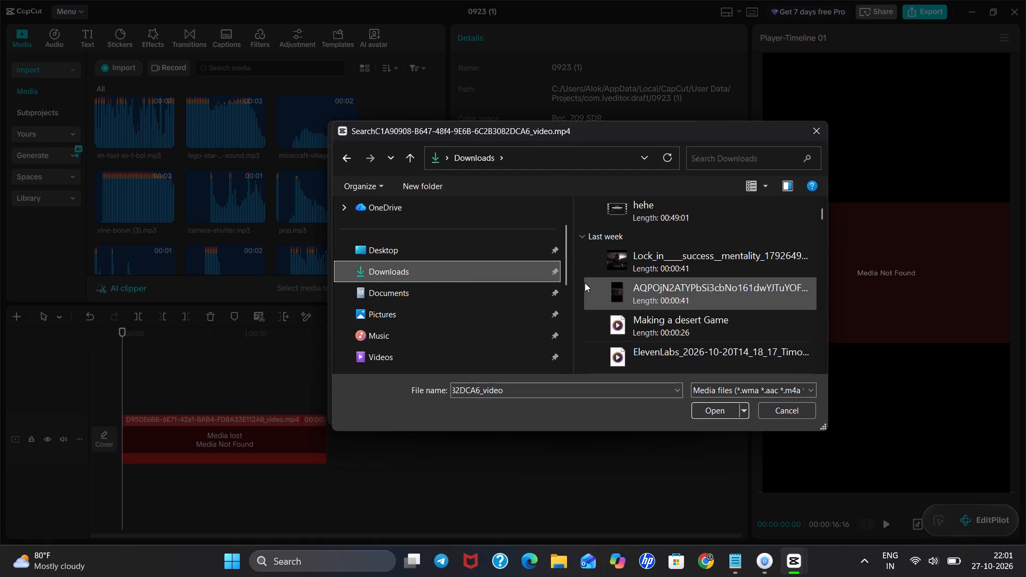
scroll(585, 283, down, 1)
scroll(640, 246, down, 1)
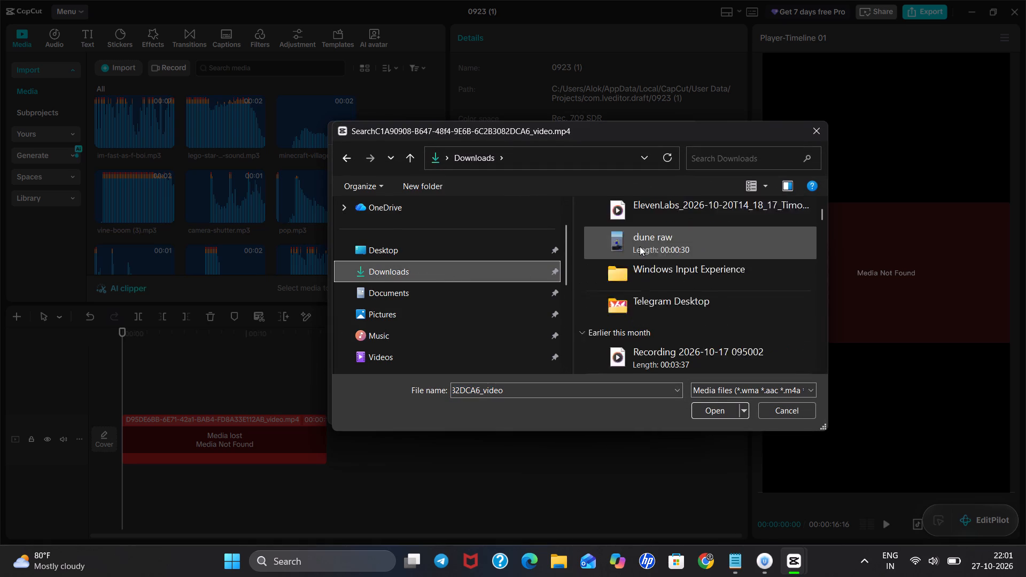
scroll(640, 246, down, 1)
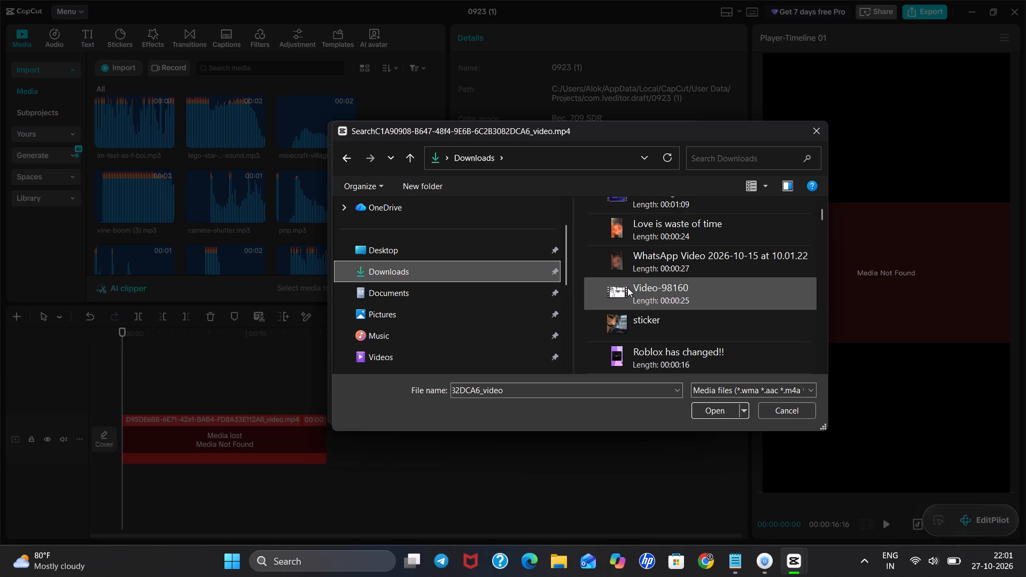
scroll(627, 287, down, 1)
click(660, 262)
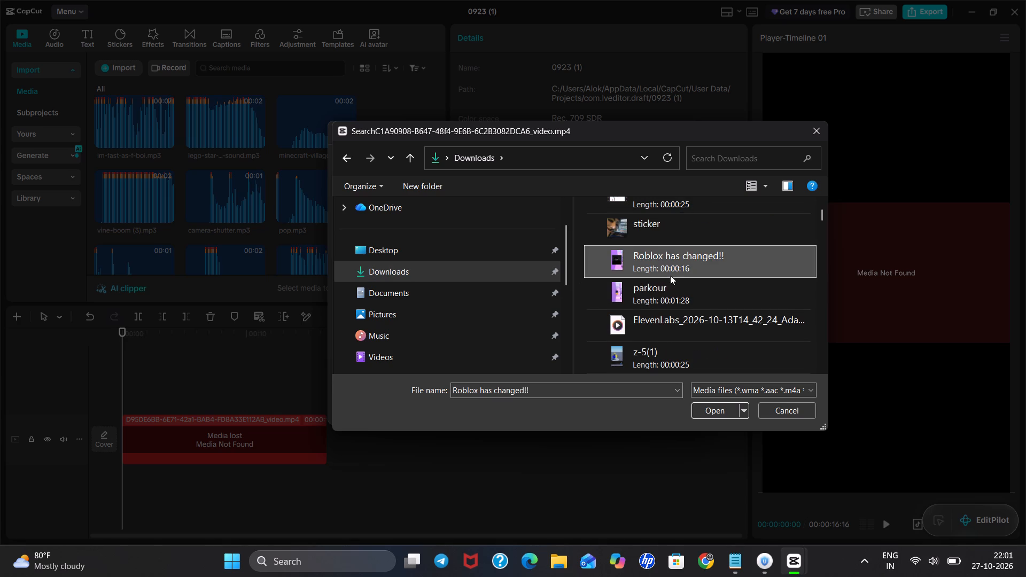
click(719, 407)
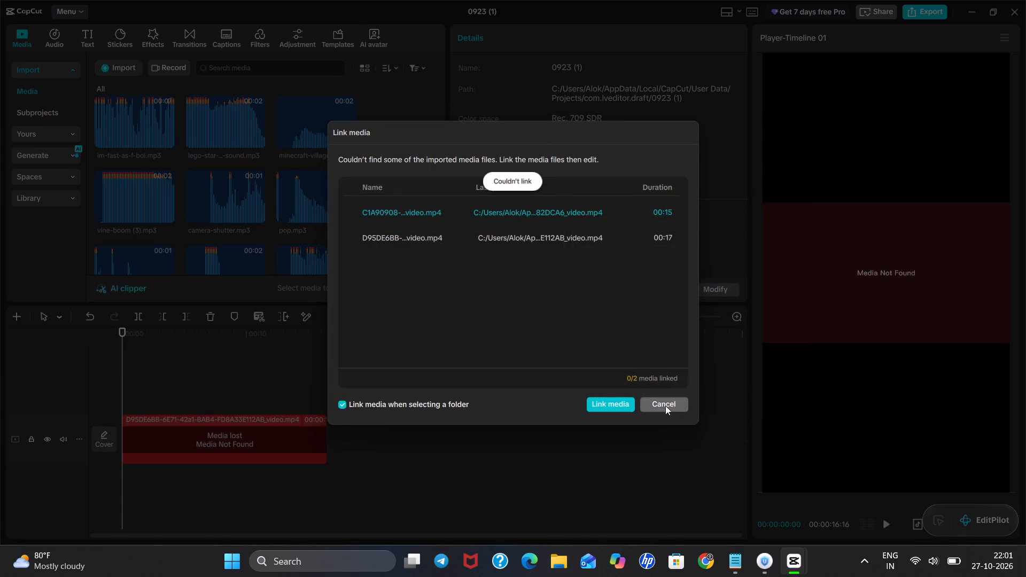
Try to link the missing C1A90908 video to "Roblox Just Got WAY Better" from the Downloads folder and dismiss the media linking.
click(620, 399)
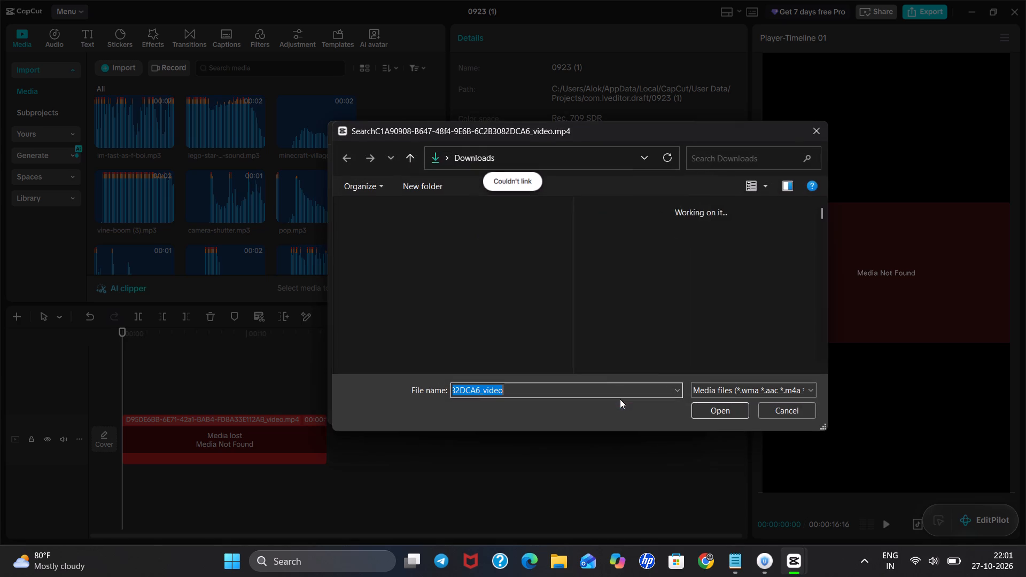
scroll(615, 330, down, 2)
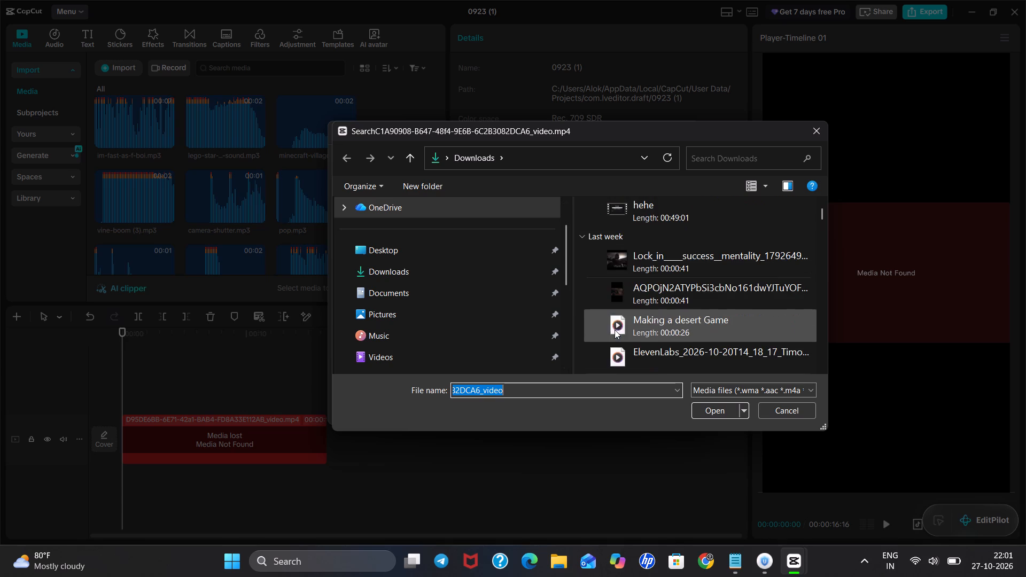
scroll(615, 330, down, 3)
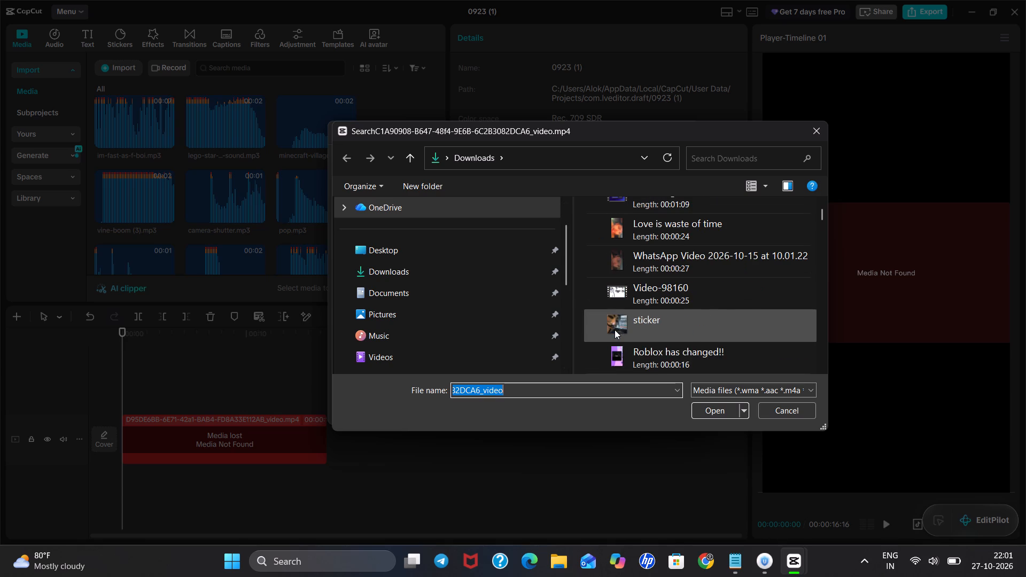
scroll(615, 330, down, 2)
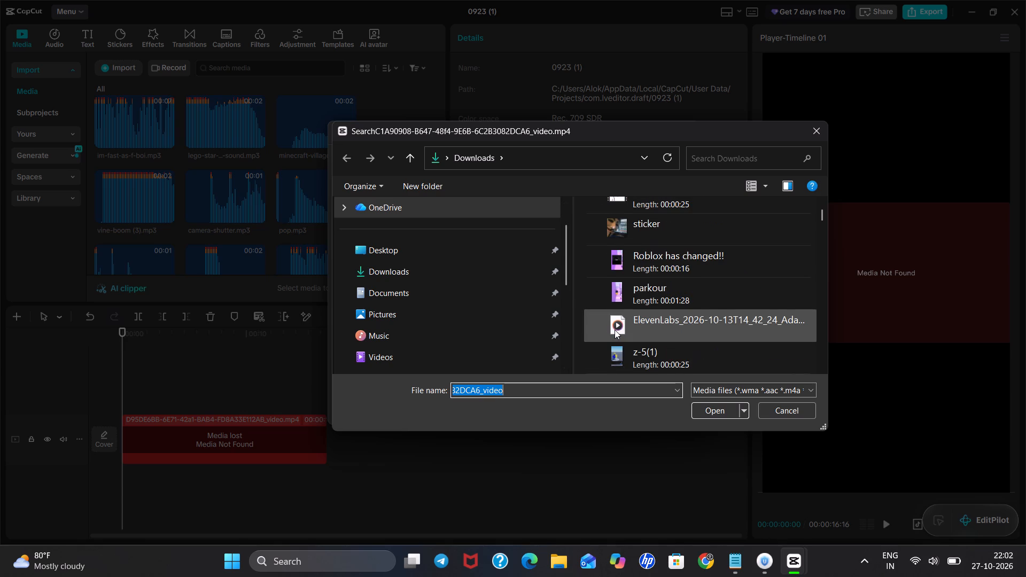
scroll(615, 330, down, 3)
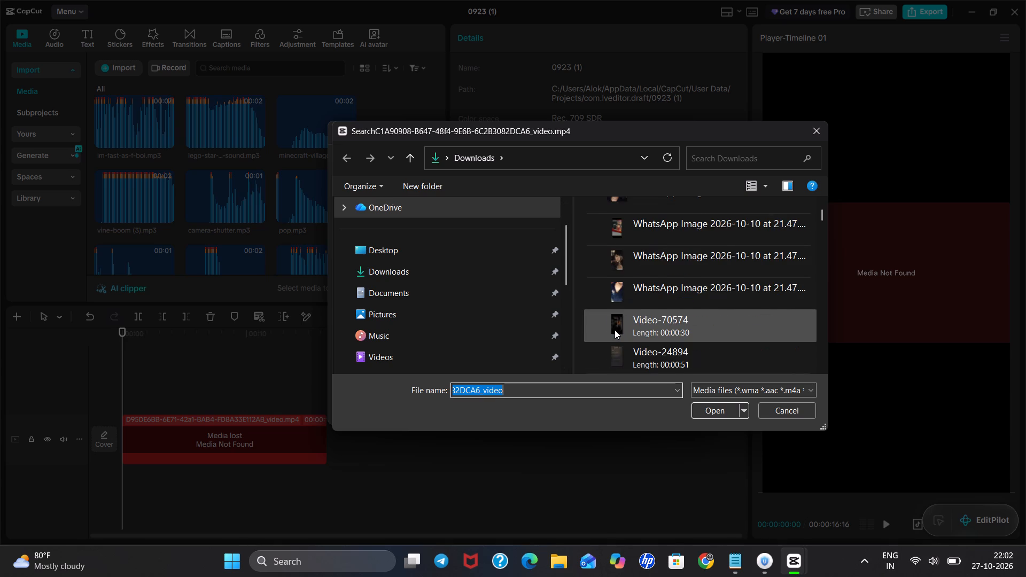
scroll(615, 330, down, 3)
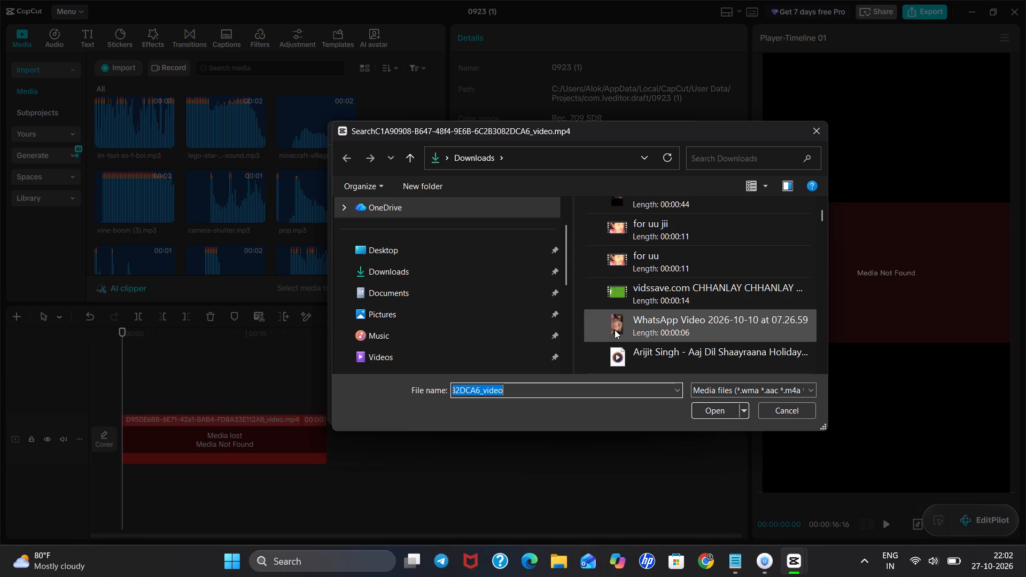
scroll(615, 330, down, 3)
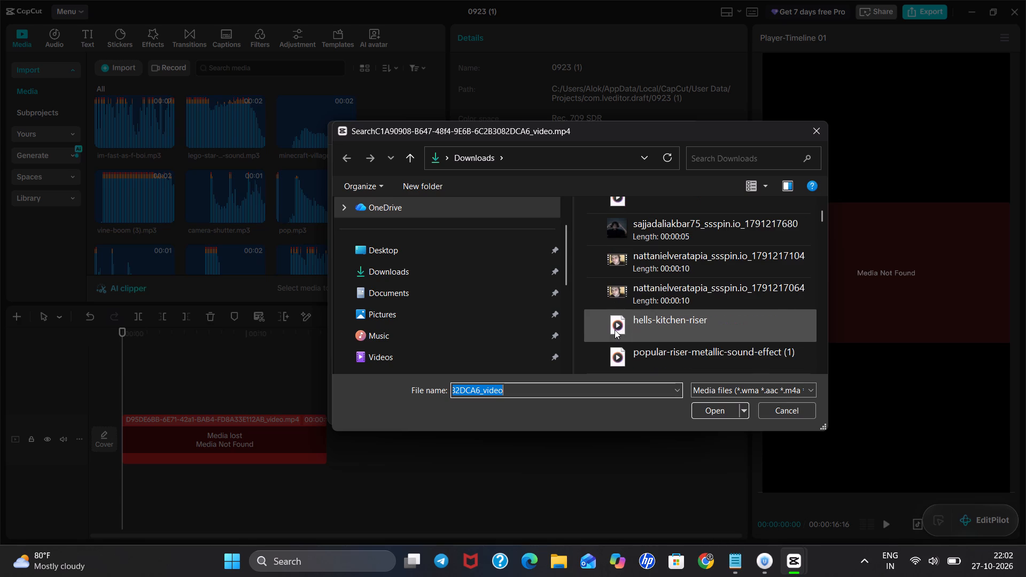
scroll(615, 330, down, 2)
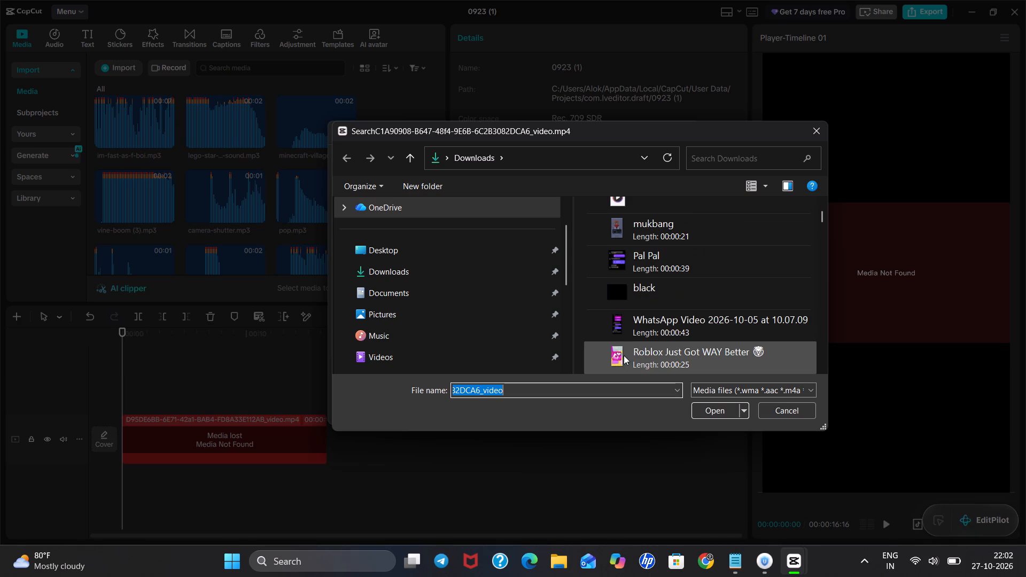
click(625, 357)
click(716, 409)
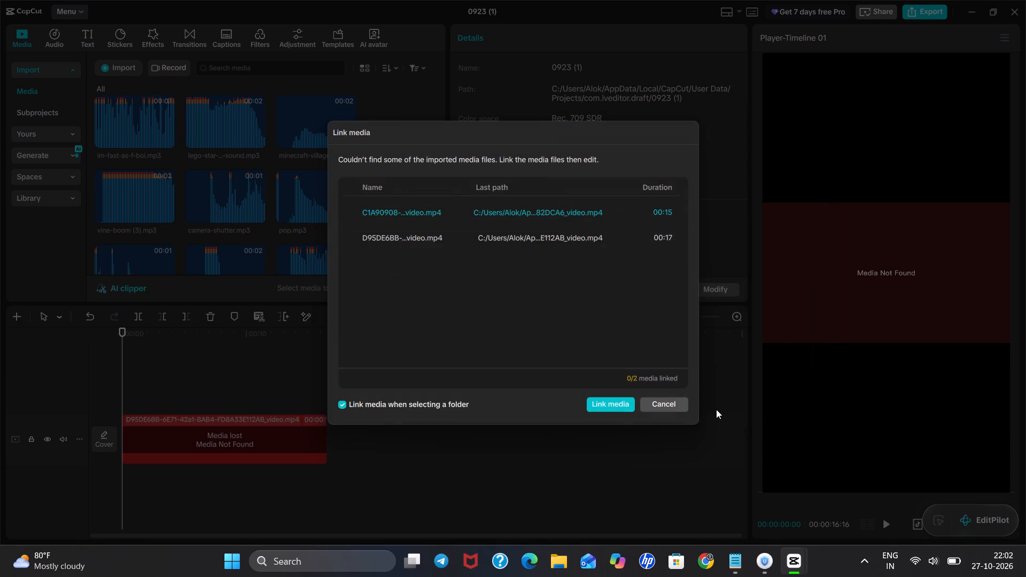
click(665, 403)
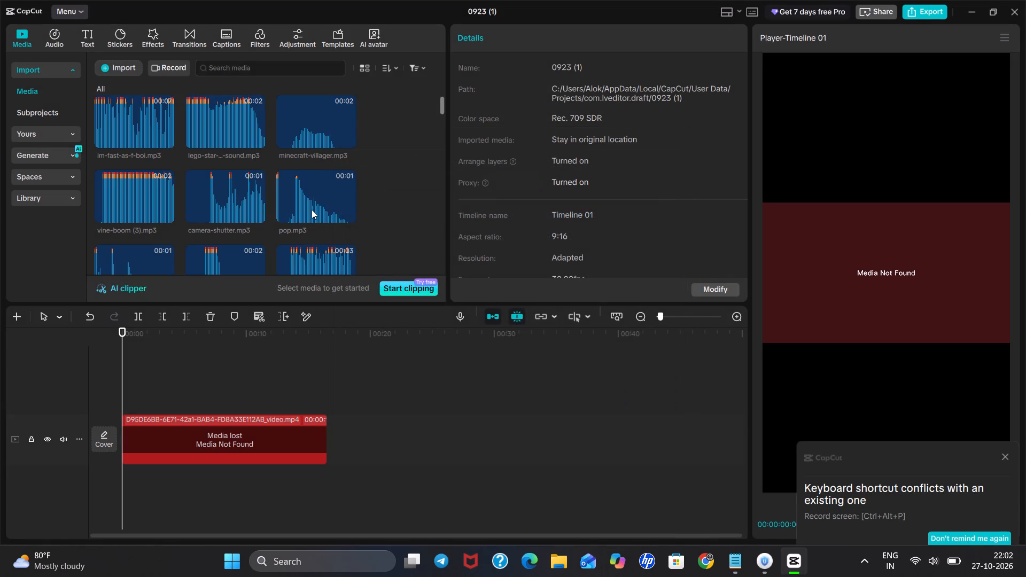
Preview the 20-second ElevenLabs voiceover in the imported media and place it on an audio track beneath the missing clip.
scroll(197, 158, down, 4)
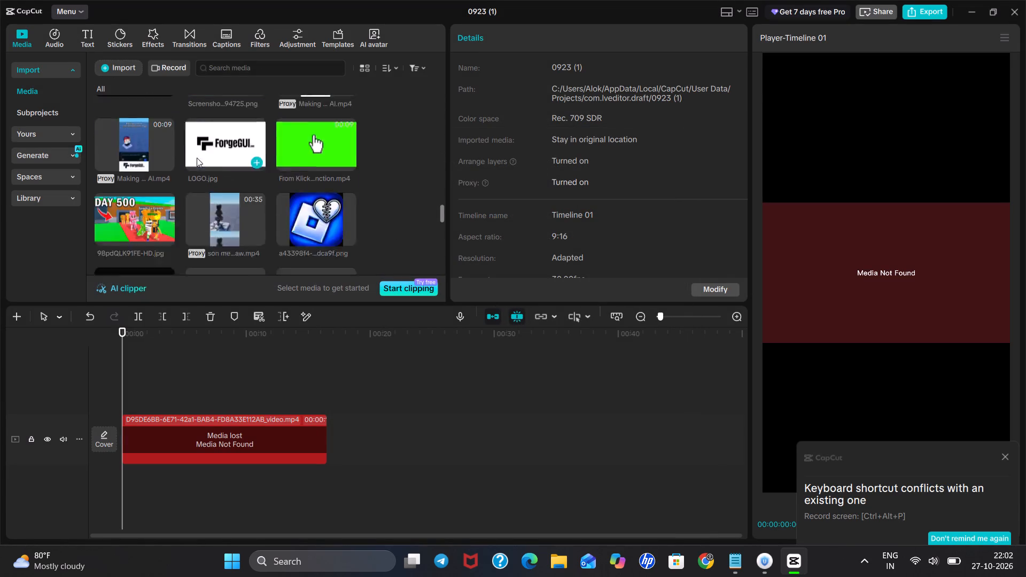
scroll(197, 158, down, 2)
click(315, 159)
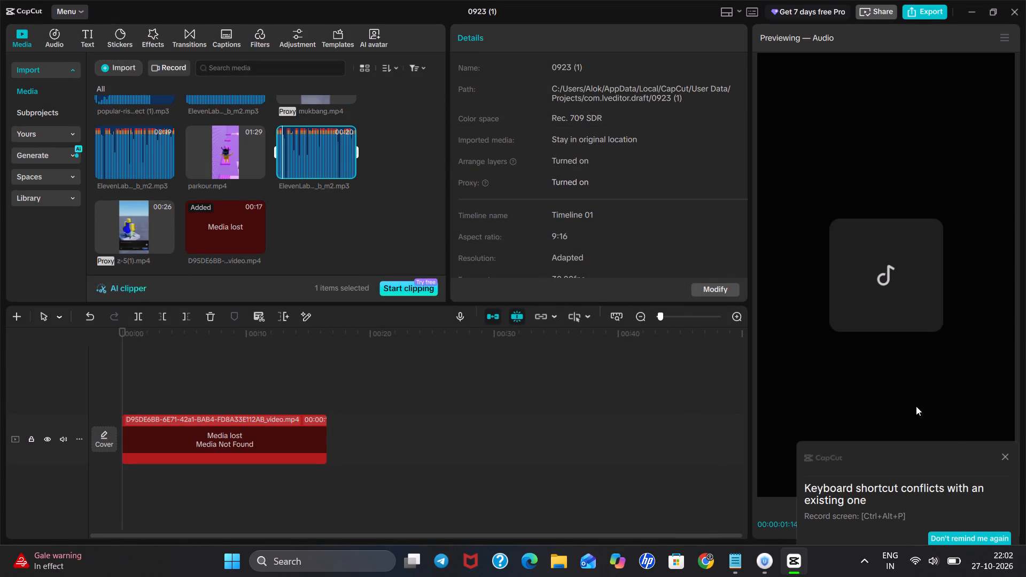
click(1005, 456)
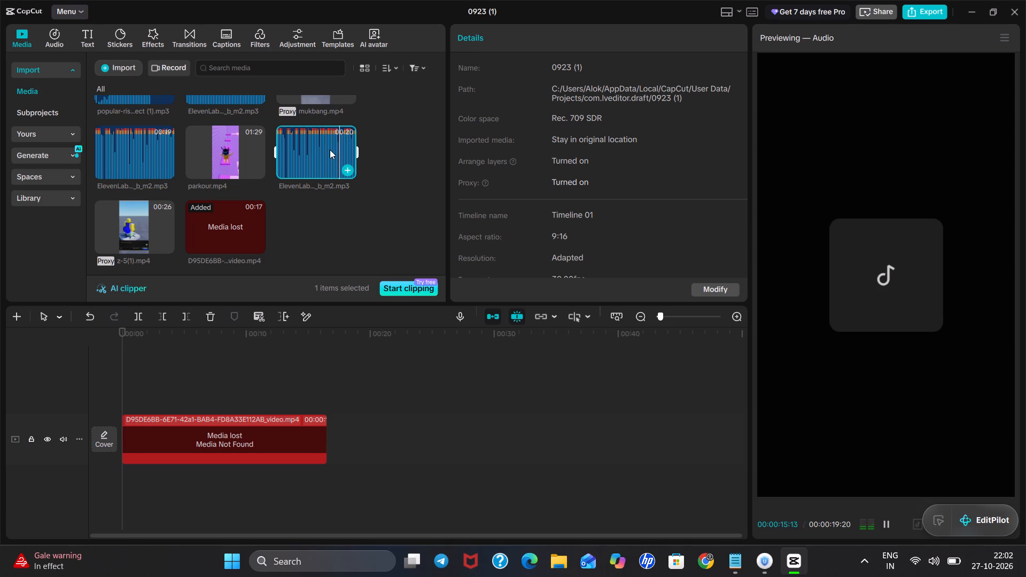
drag(330, 150, 131, 392)
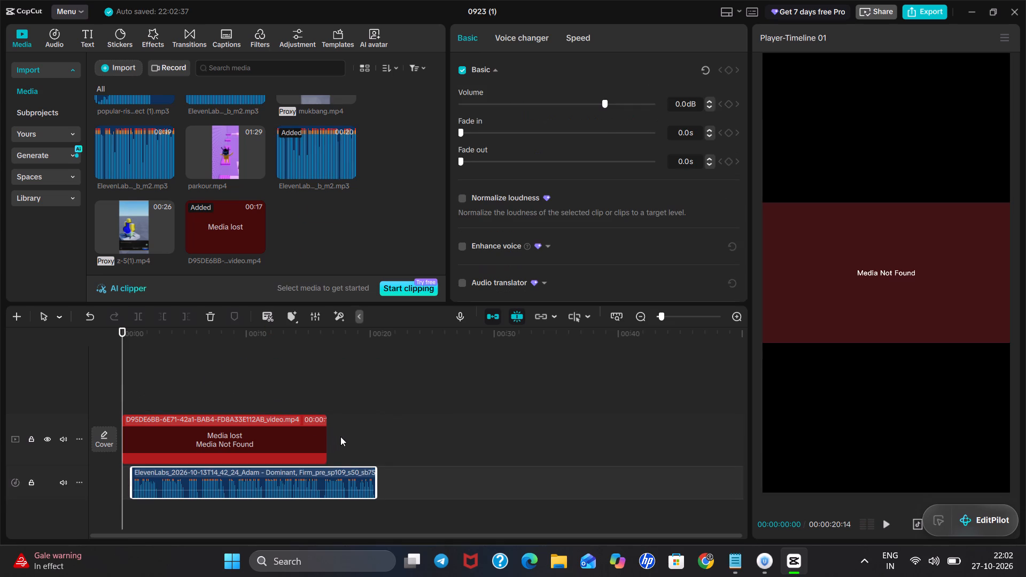
Split the voiceover at about 00:00:18:03 and delete the part before the cut.
click(340, 436)
drag(340, 436, 347, 450)
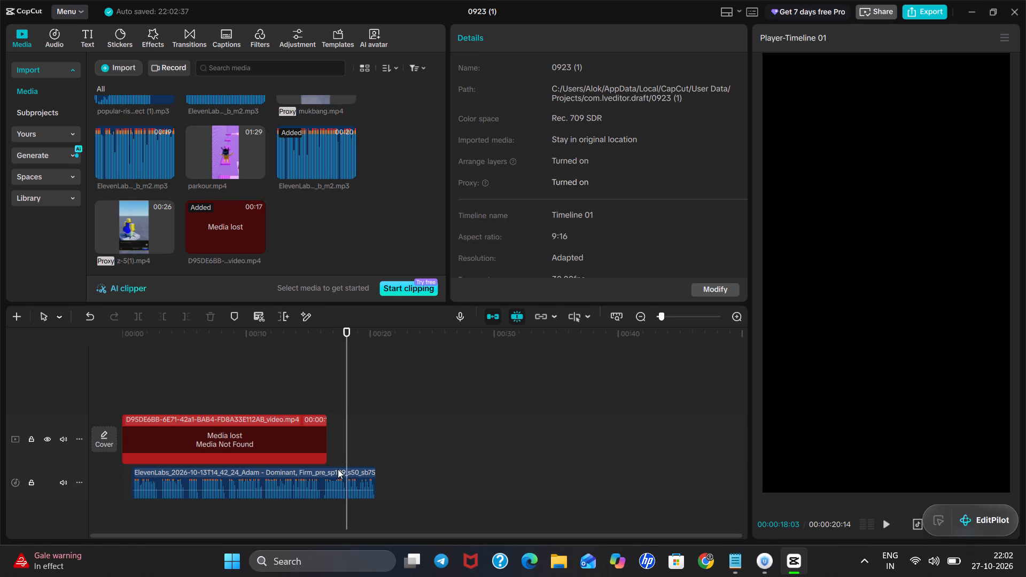
click(336, 477)
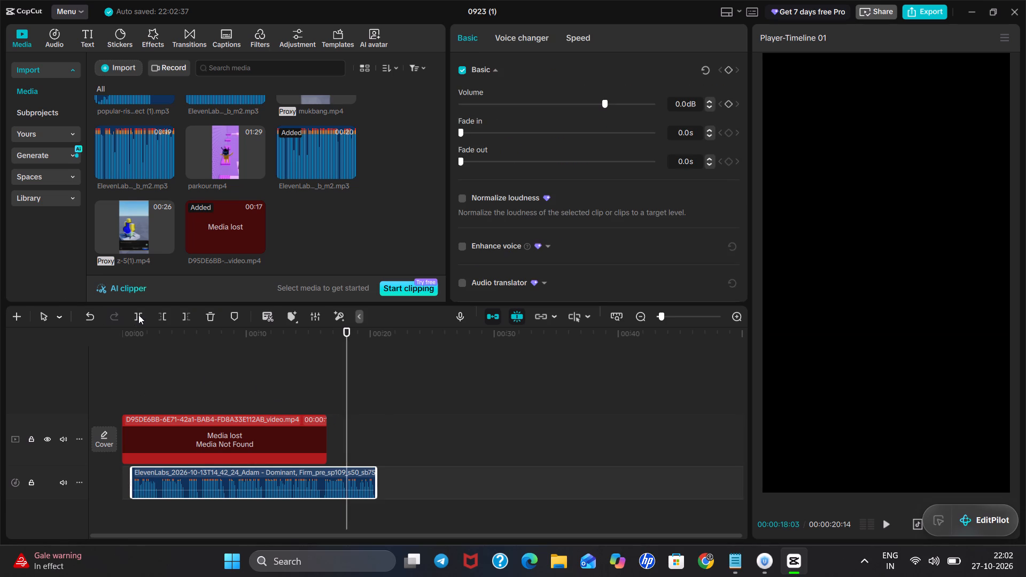
click(139, 315)
click(245, 484)
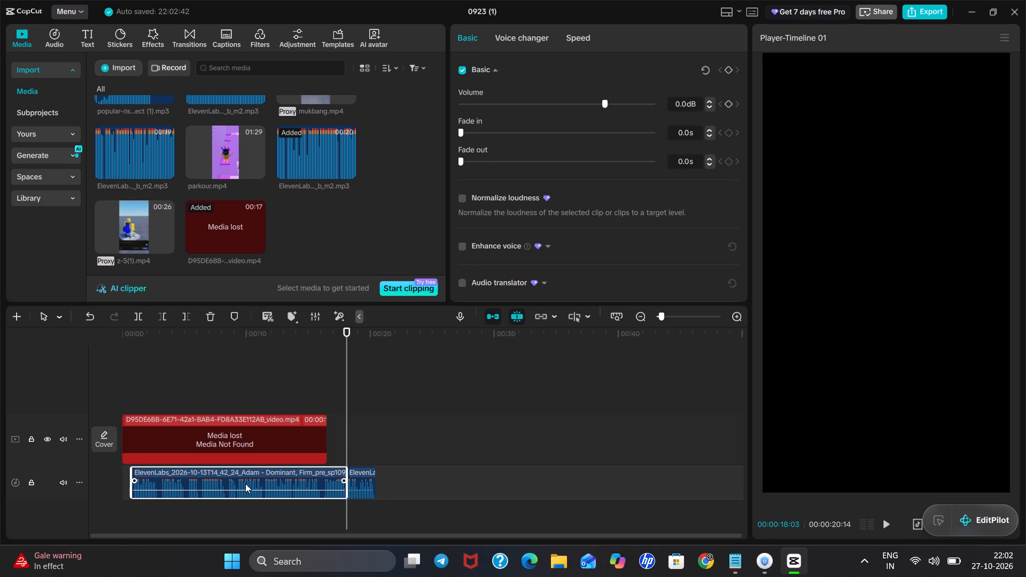
key(BackSpace)
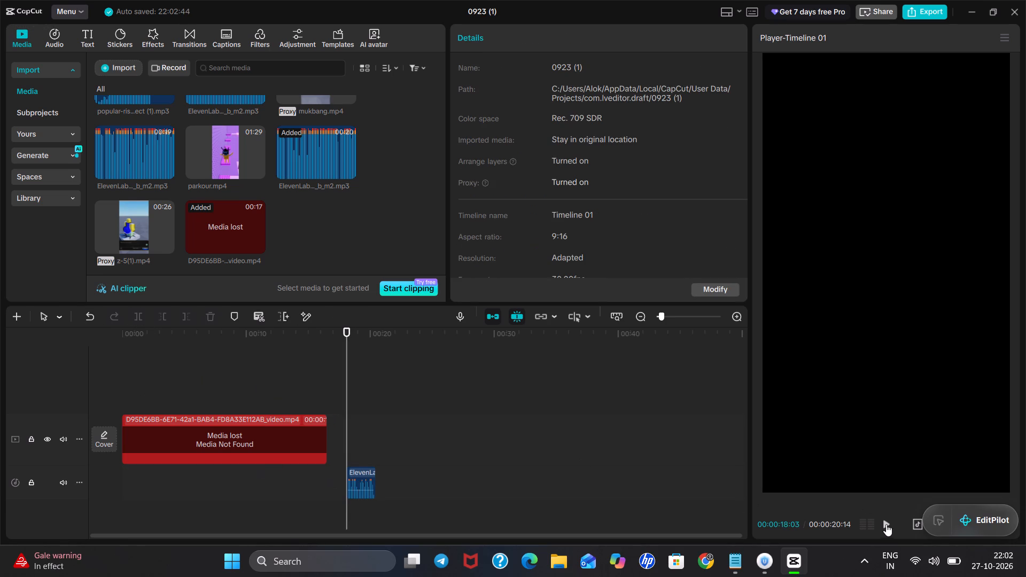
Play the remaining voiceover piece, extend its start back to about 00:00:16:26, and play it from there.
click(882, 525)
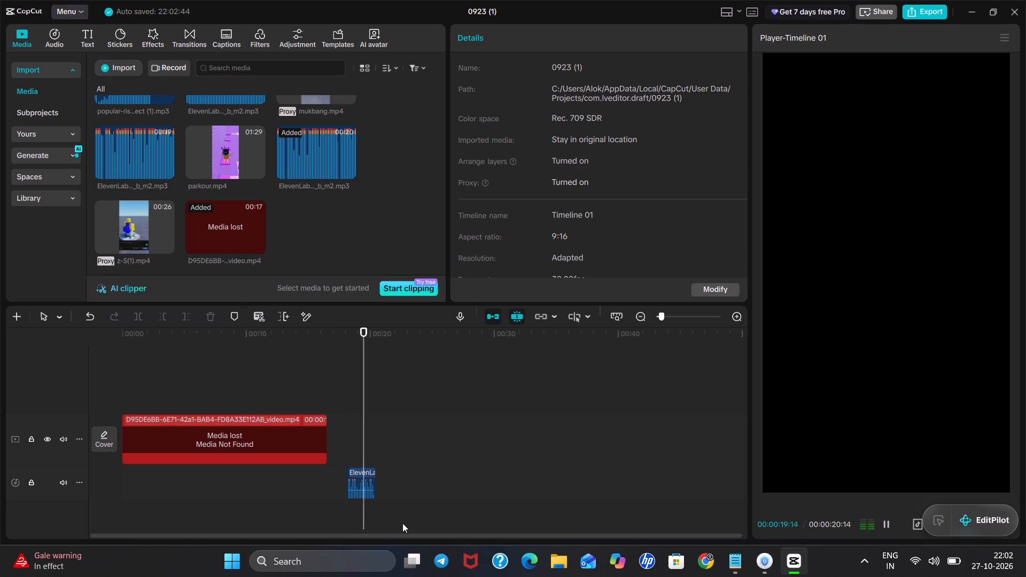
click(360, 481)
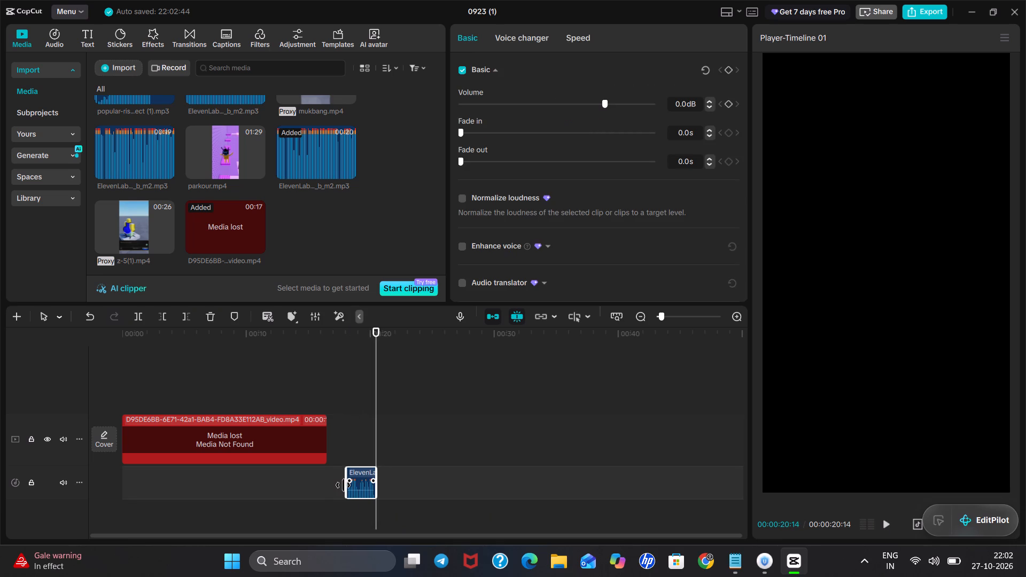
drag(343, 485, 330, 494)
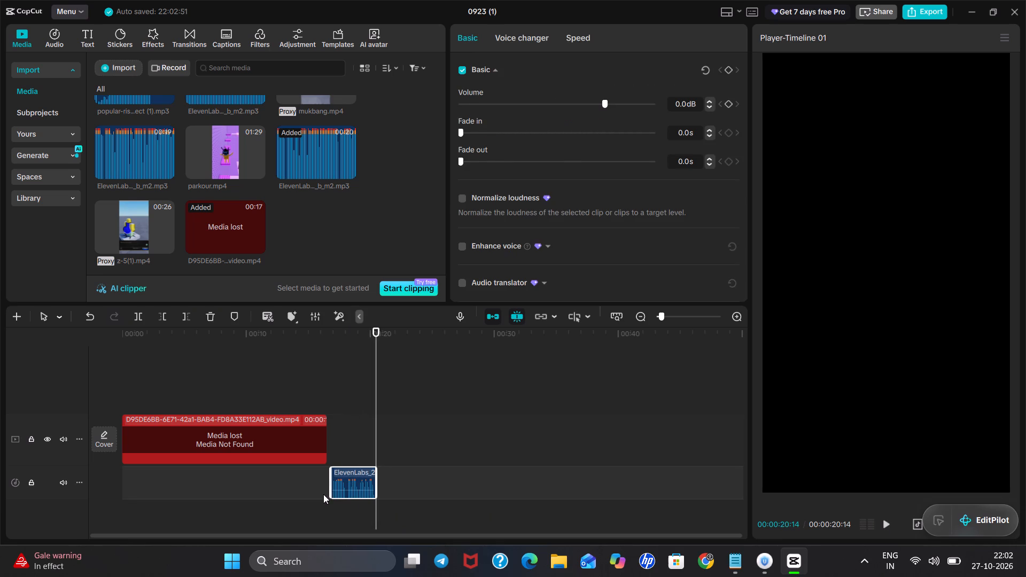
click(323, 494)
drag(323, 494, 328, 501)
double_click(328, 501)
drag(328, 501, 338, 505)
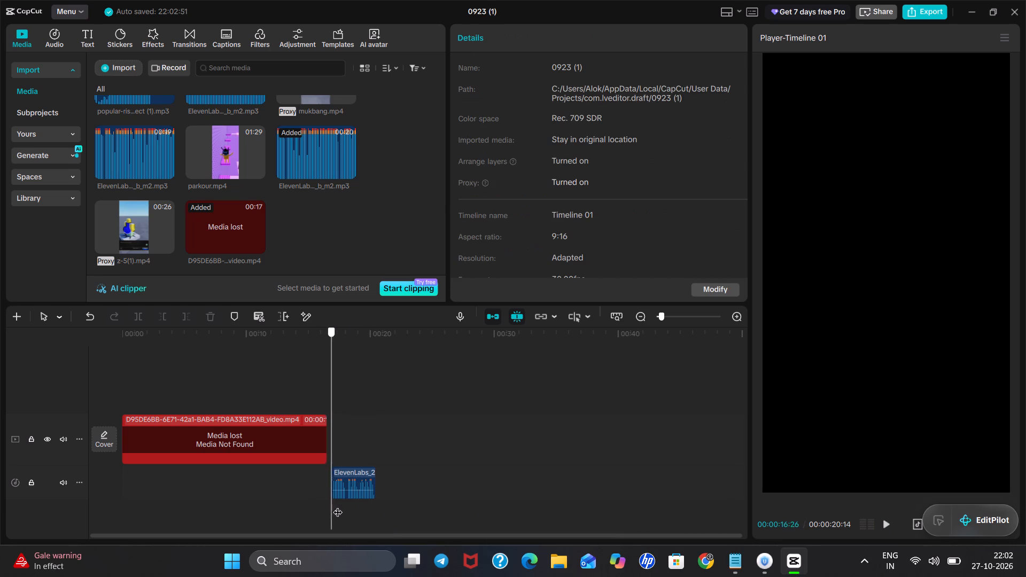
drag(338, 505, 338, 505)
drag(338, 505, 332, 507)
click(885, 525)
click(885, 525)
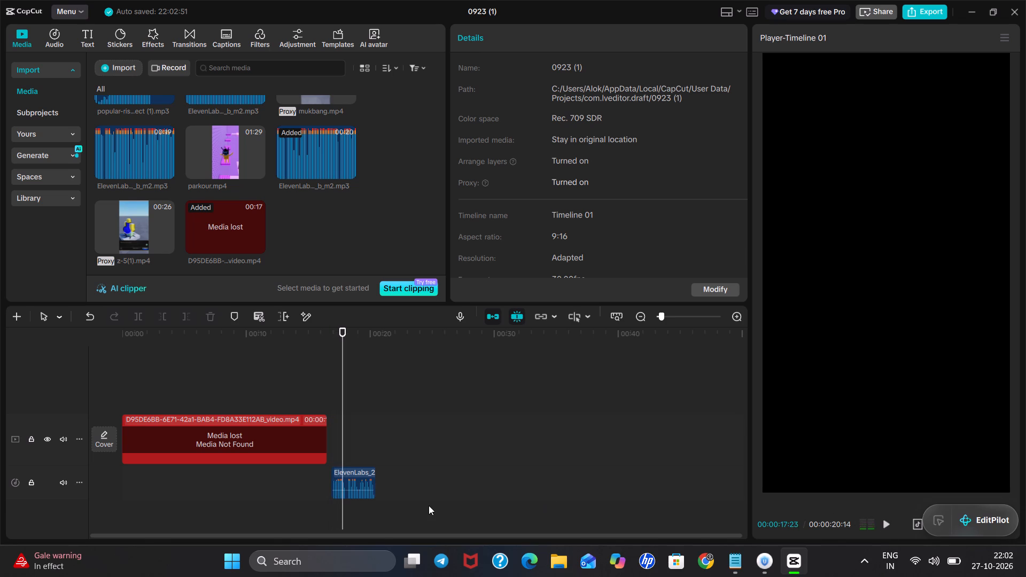
Extend the voiceover piece's start back to about 00:00:15:27 and play it from there to check the opening.
click(344, 479)
click(327, 486)
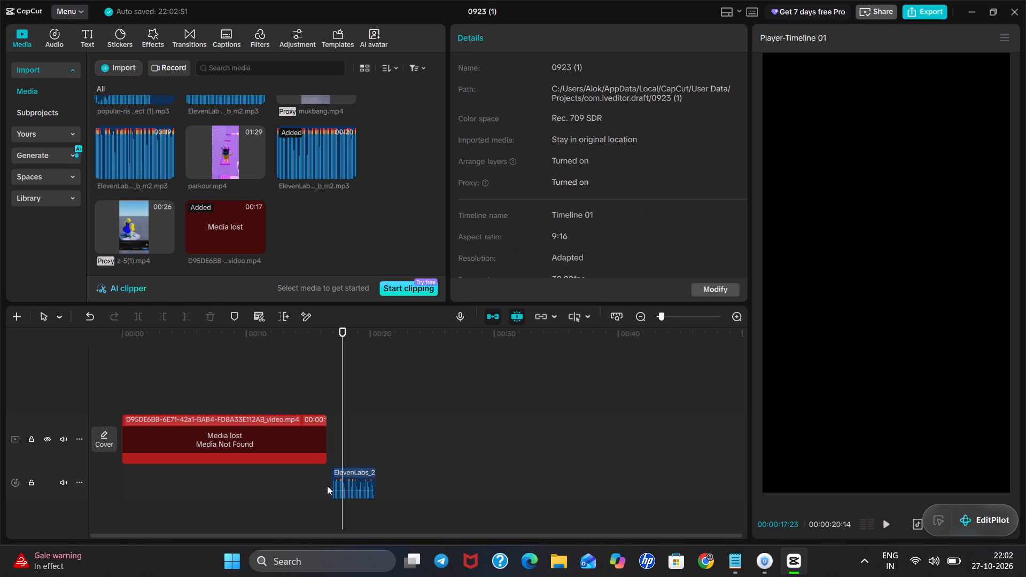
click(332, 489)
click(332, 489)
drag(332, 489, 327, 490)
drag(332, 492, 312, 498)
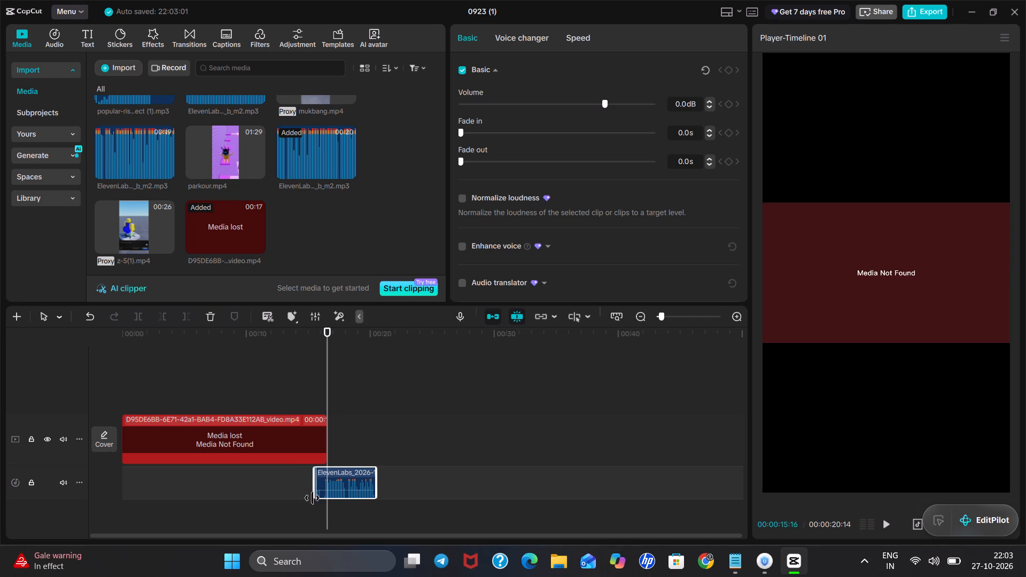
drag(312, 498, 321, 500)
triple_click(321, 500)
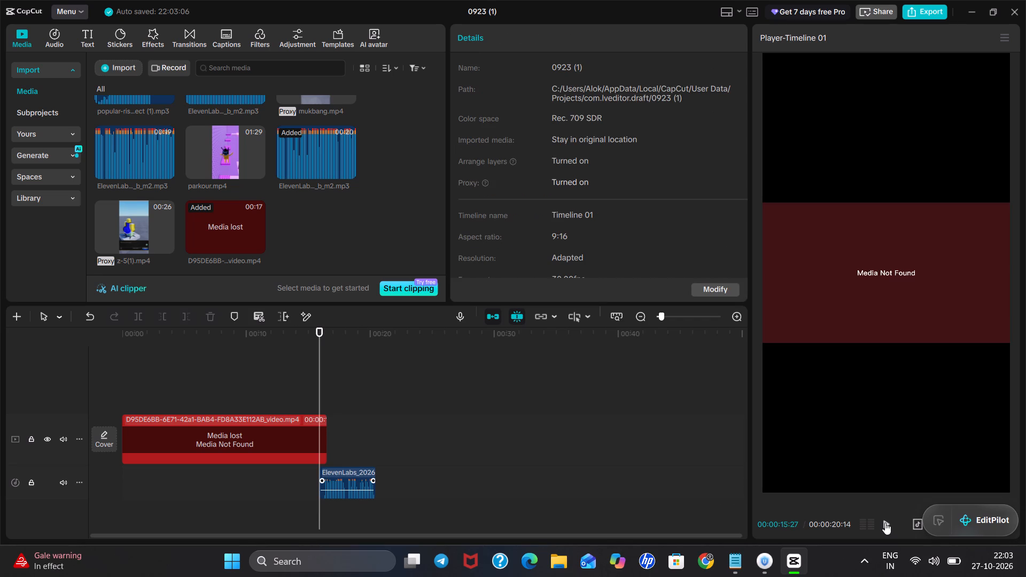
click(883, 527)
click(883, 527)
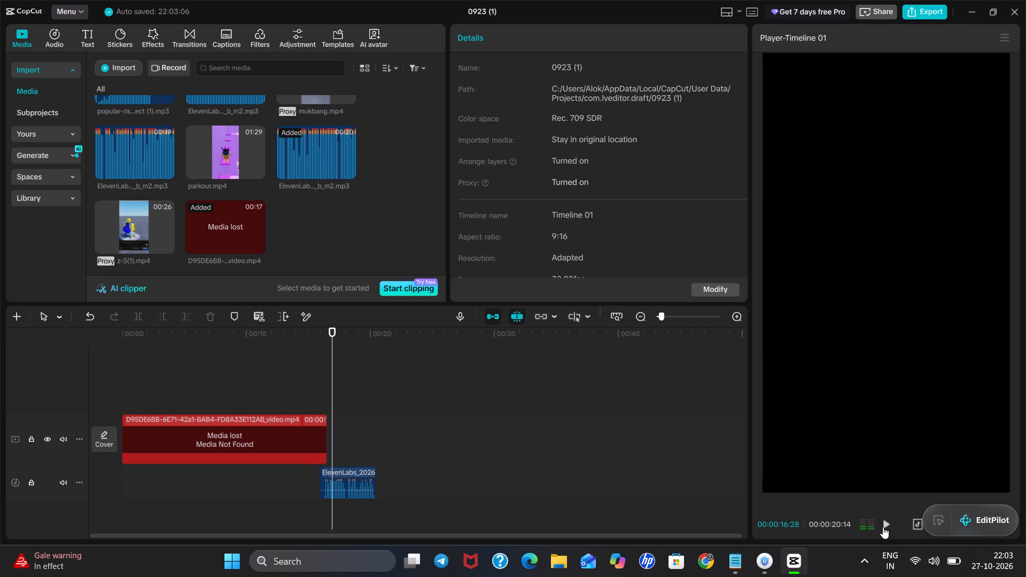
Turn on audio pitch change for the voiceover piece and lengthen its duration to 5.5 s, giving a speed of 0.84x.
click(349, 478)
click(343, 499)
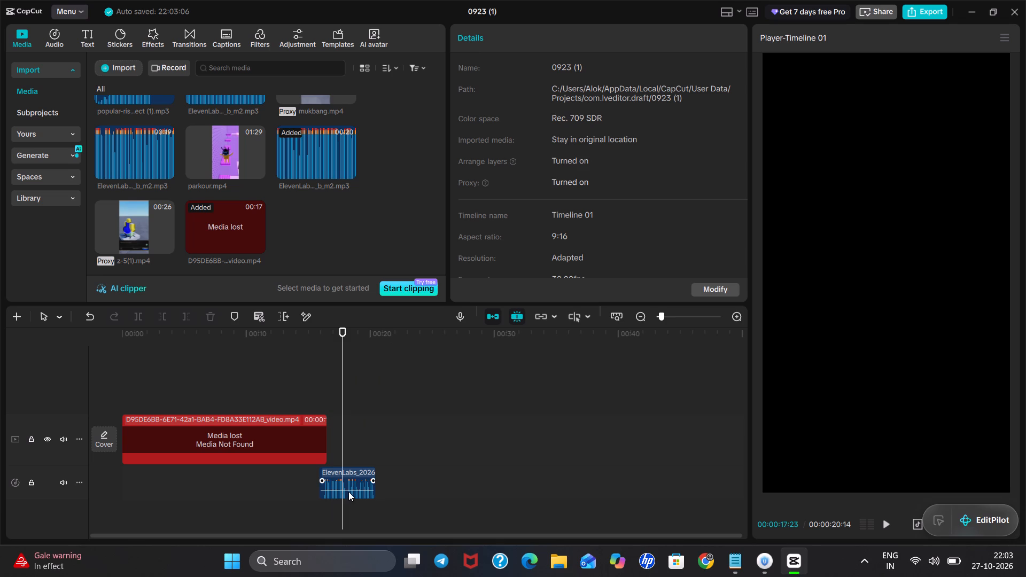
click(348, 492)
click(524, 34)
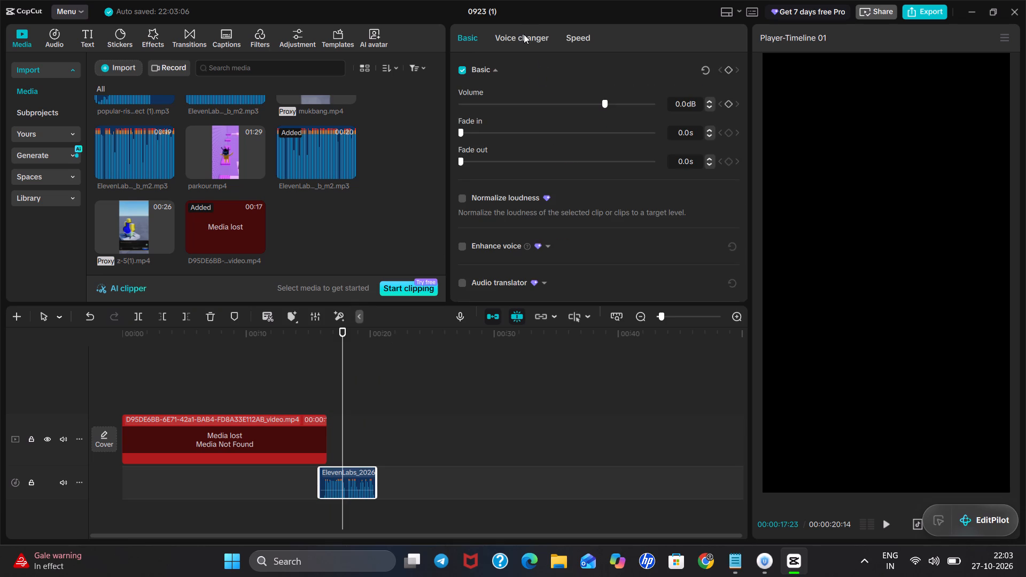
click(585, 37)
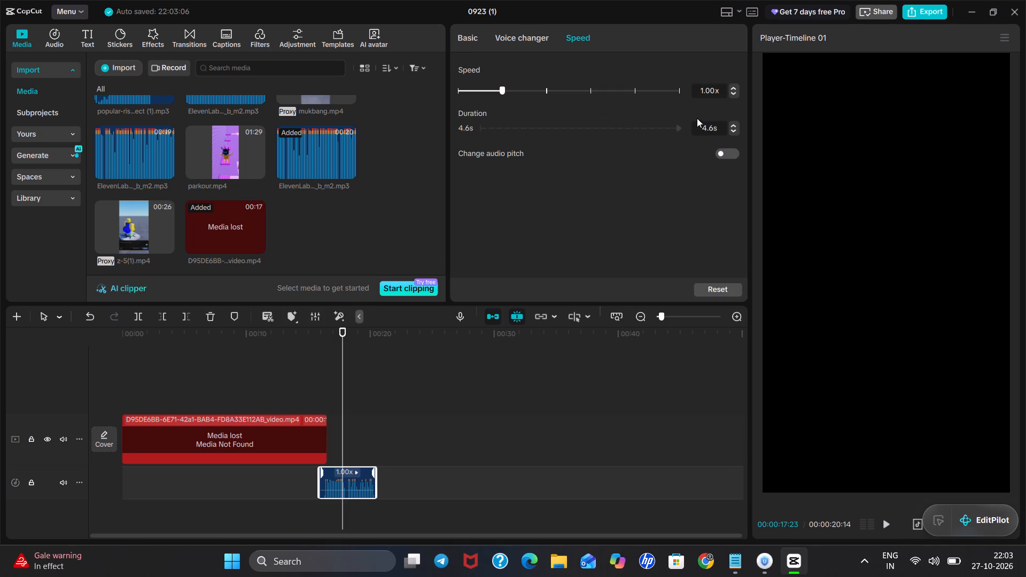
click(725, 149)
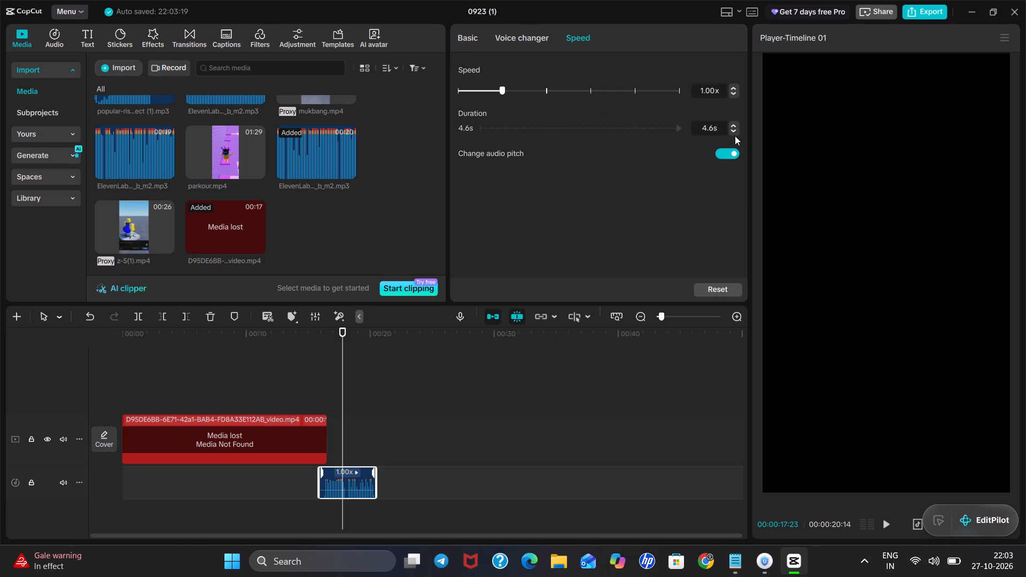
triple_click(733, 123)
double_click(733, 123)
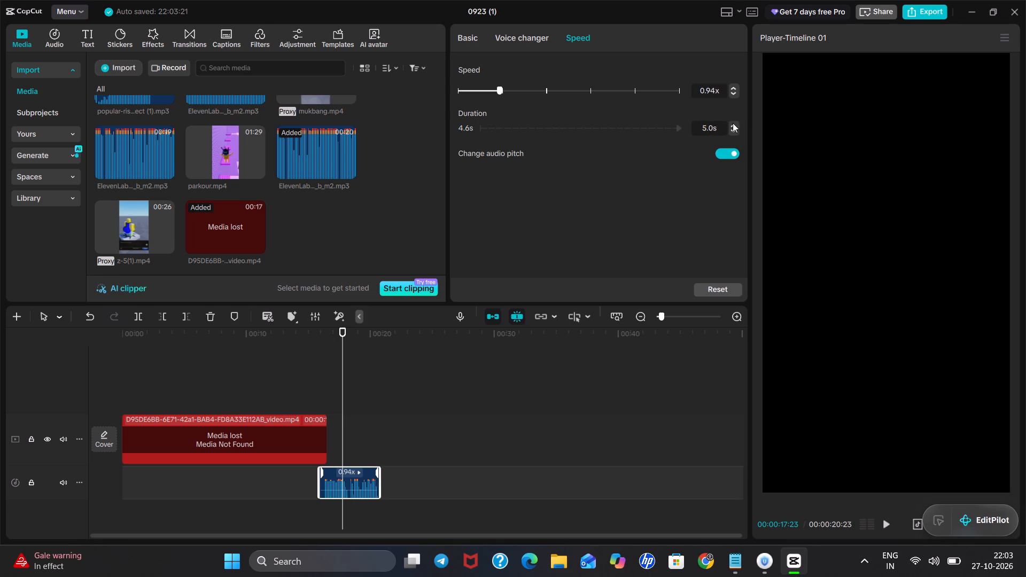
triple_click(733, 123)
triple_click(733, 123)
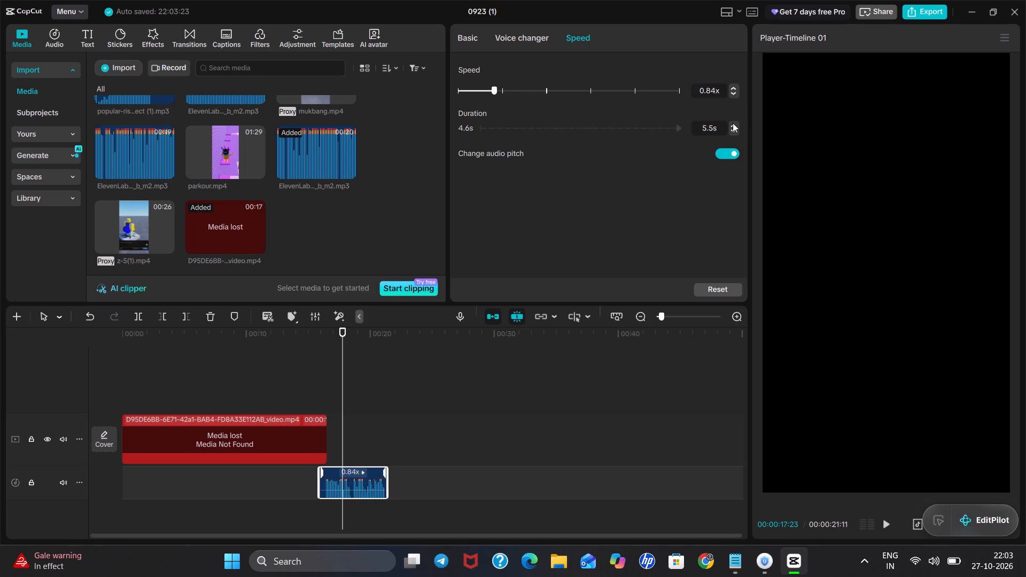
Shorten the voiceover piece's duration to 4.0 s, giving a speed of 1.15x, and start playback to check it.
triple_click(733, 131)
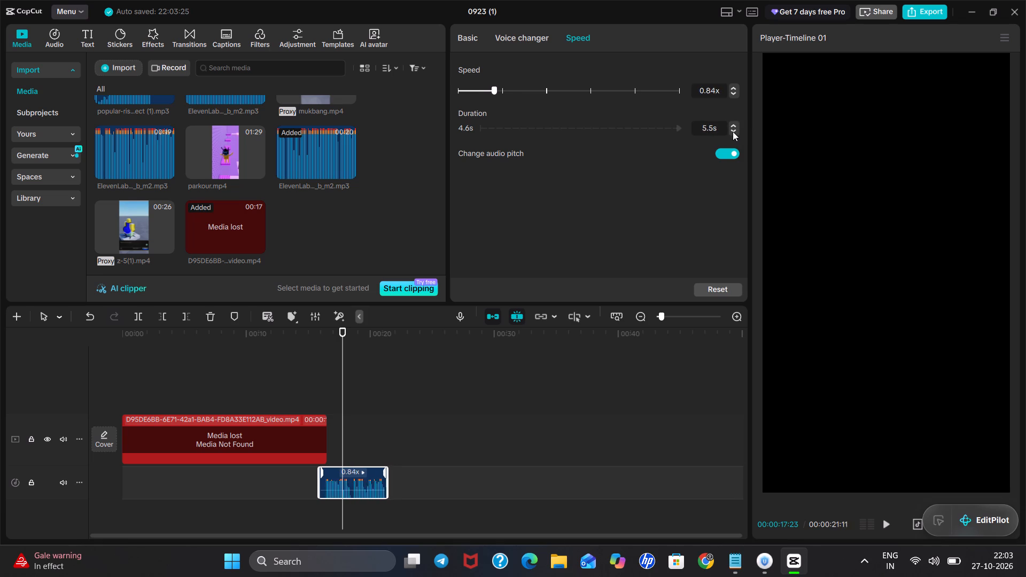
triple_click(733, 131)
triple_click(733, 131)
triple_click(733, 131)
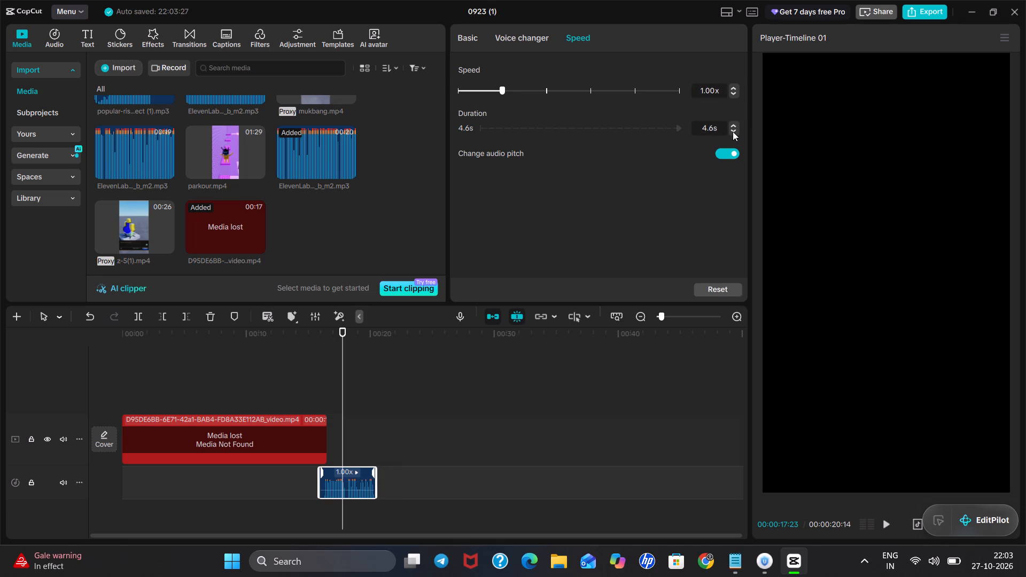
triple_click(733, 131)
double_click(733, 131)
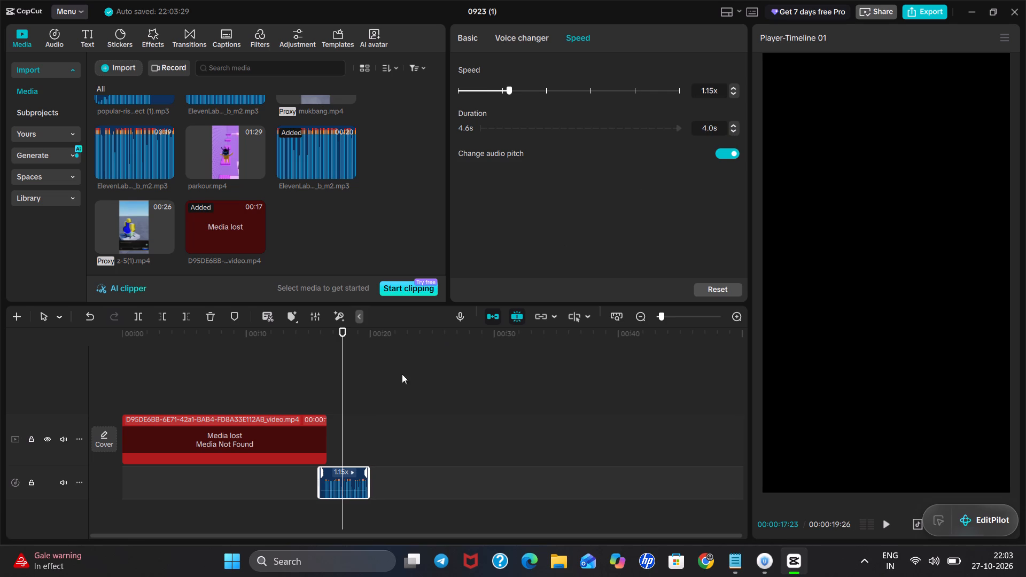
click(318, 511)
drag(318, 511, 865, 403)
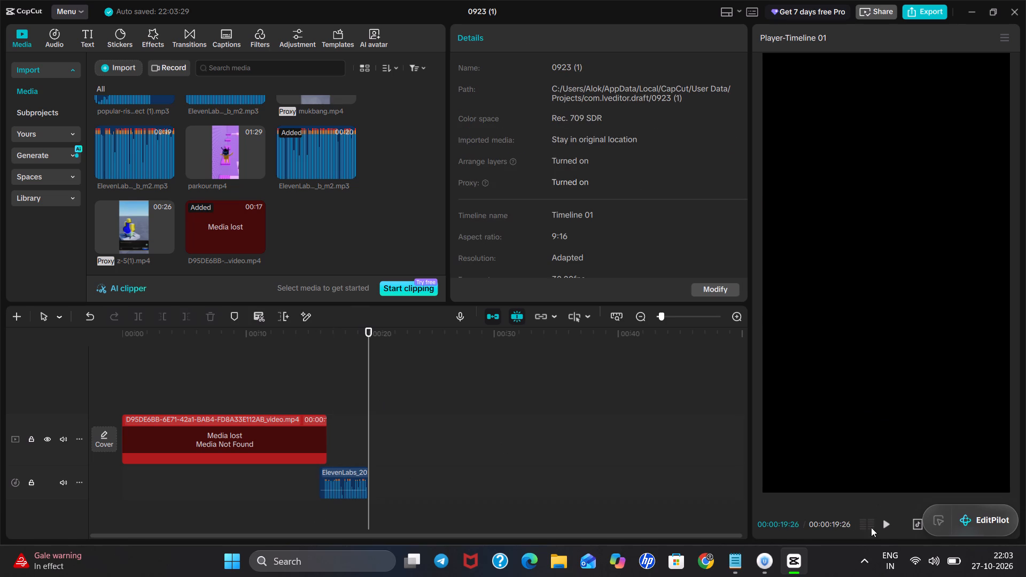
click(884, 527)
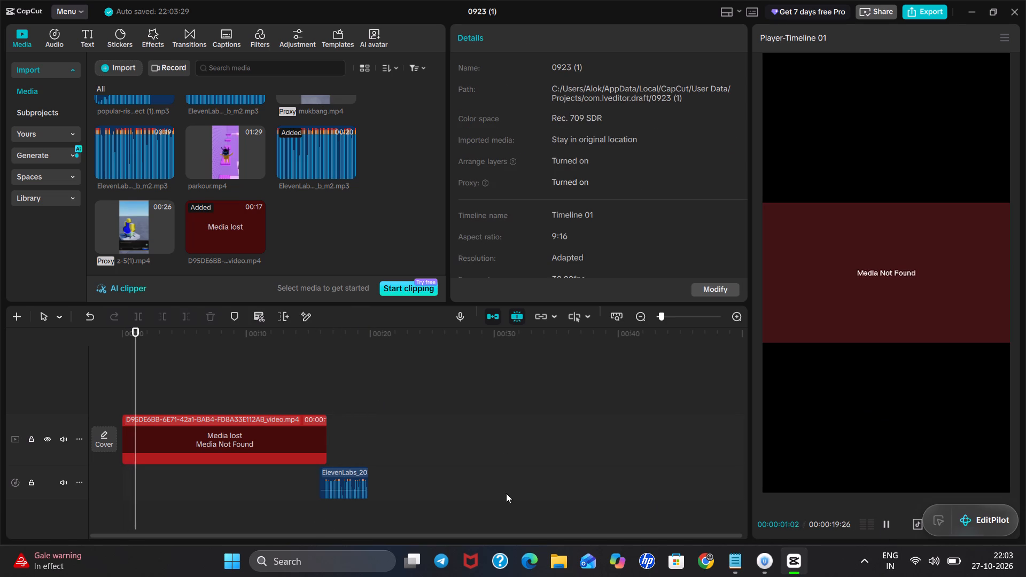
Move the voiceover piece to the start of the timeline and trim its opening slightly, to a 3.8 s duration.
drag(341, 480, 143, 473)
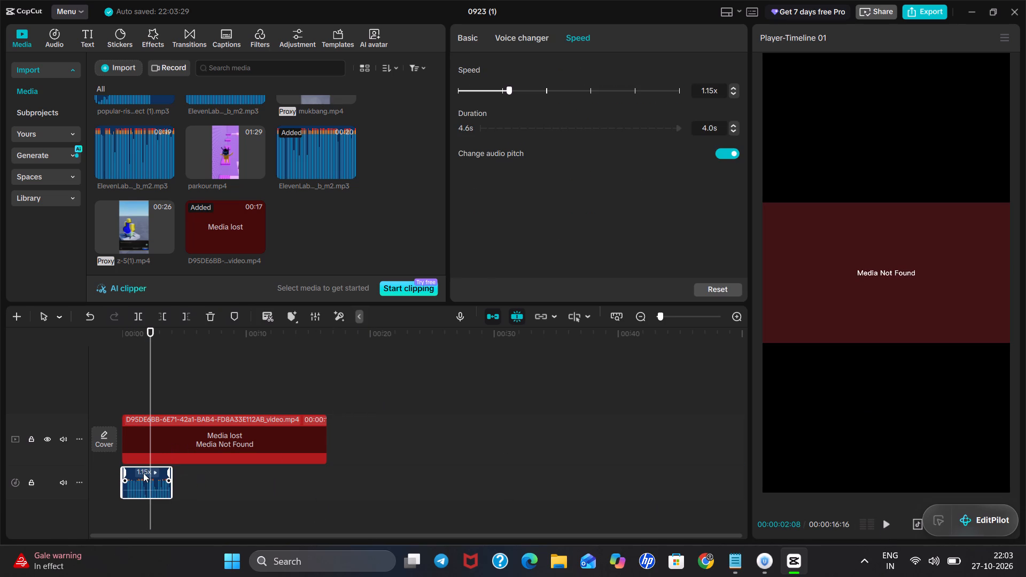
drag(122, 493, 125, 501)
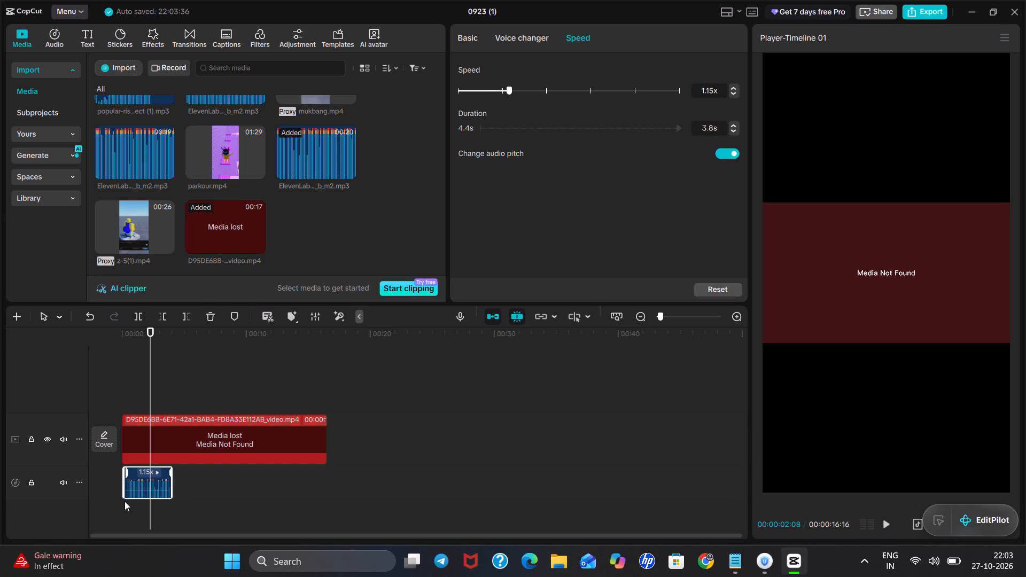
Return to 00:00:00:00 and play the trimmed voiceover piece to check its opening and pace.
drag(135, 511, 119, 513)
click(119, 513)
drag(119, 513, 134, 515)
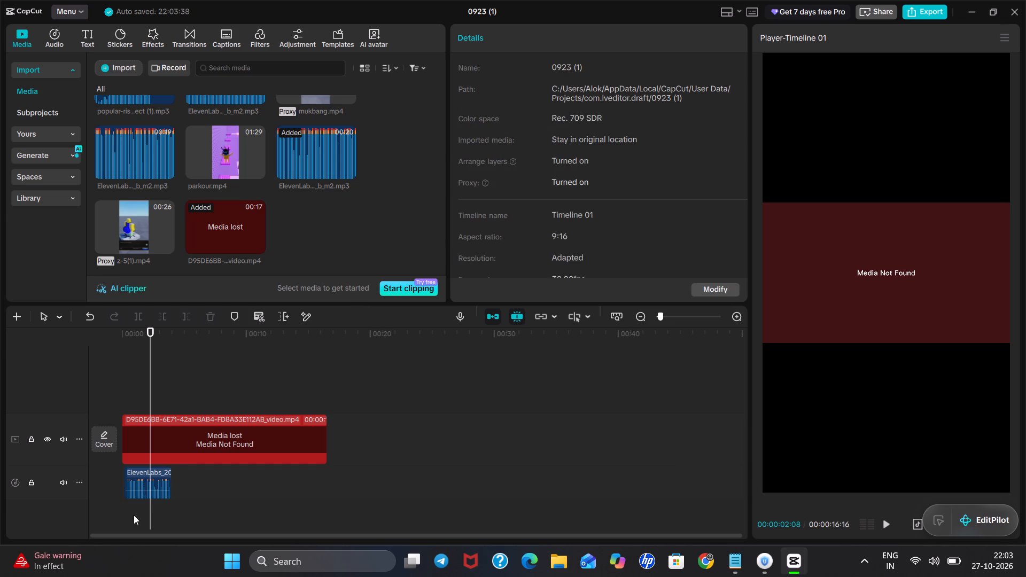
click(134, 515)
drag(134, 515, 115, 520)
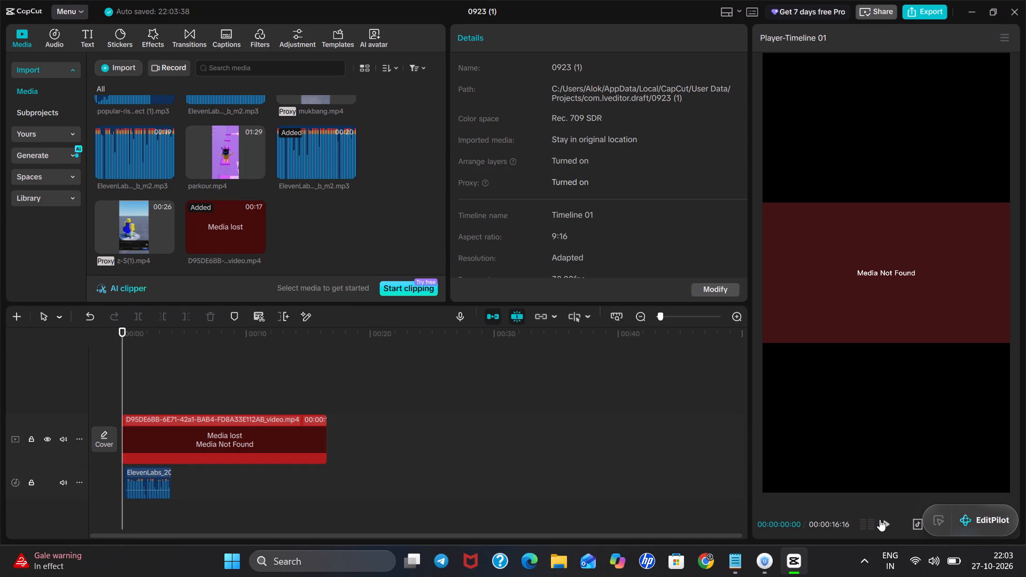
click(880, 519)
click(885, 522)
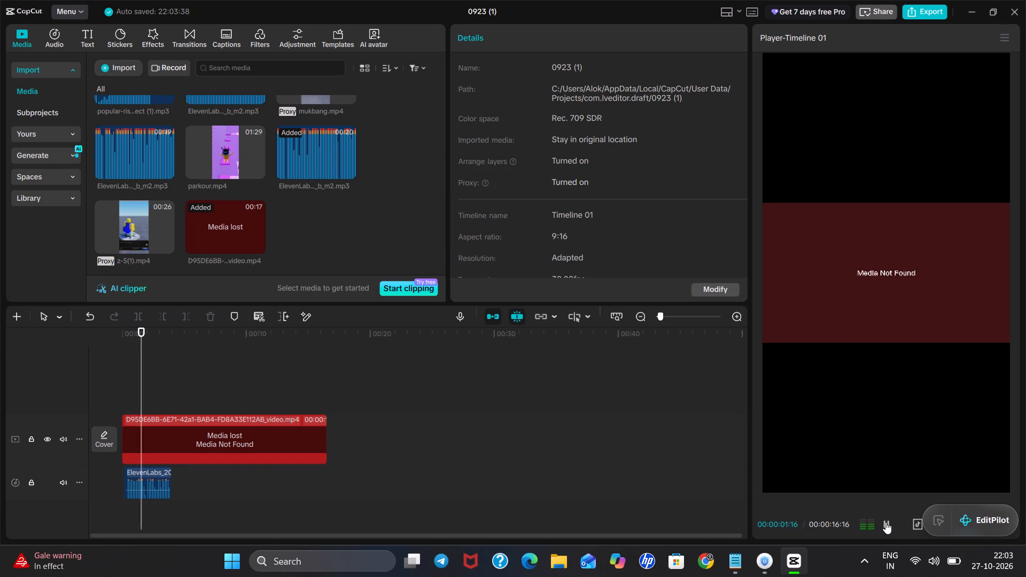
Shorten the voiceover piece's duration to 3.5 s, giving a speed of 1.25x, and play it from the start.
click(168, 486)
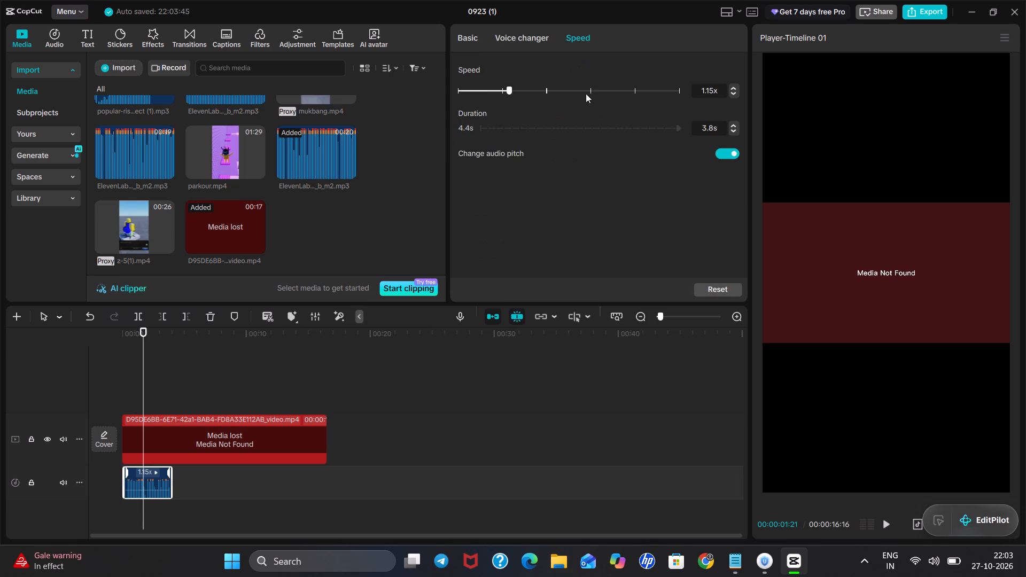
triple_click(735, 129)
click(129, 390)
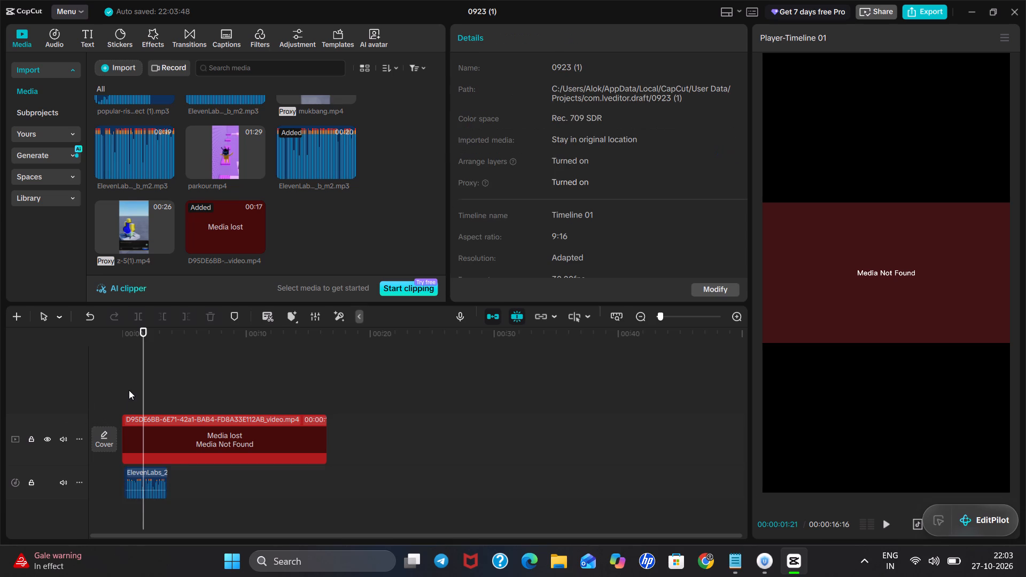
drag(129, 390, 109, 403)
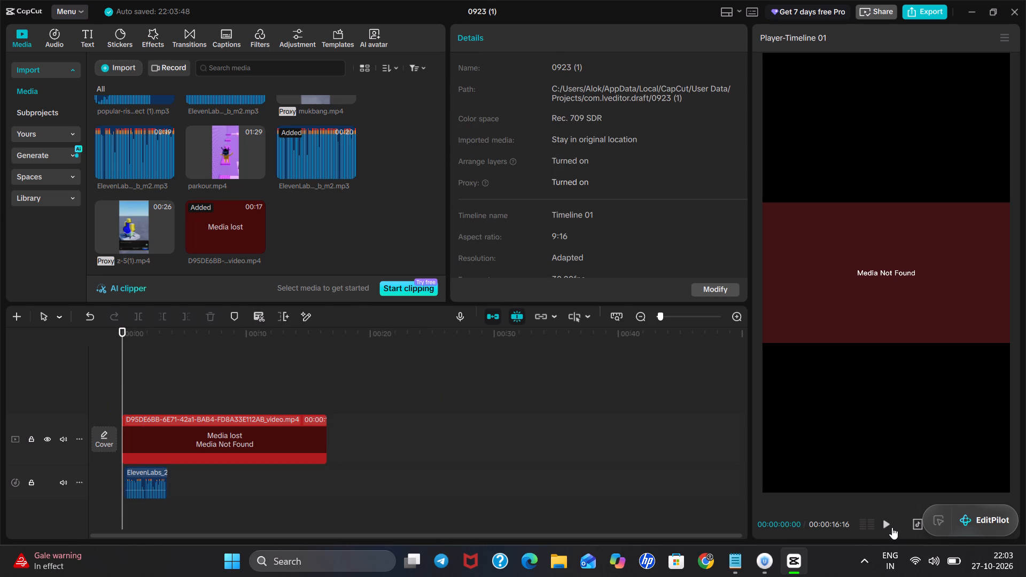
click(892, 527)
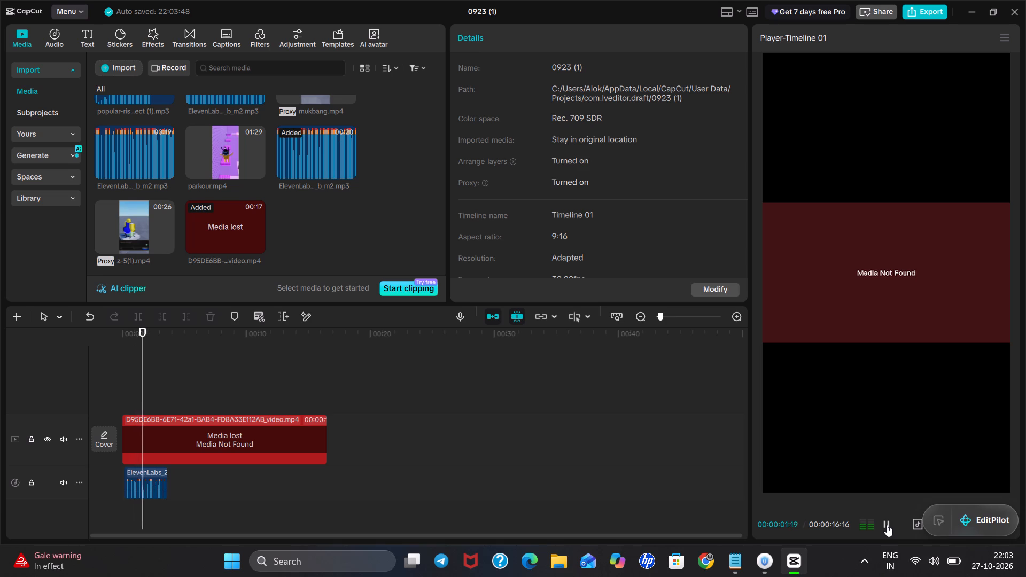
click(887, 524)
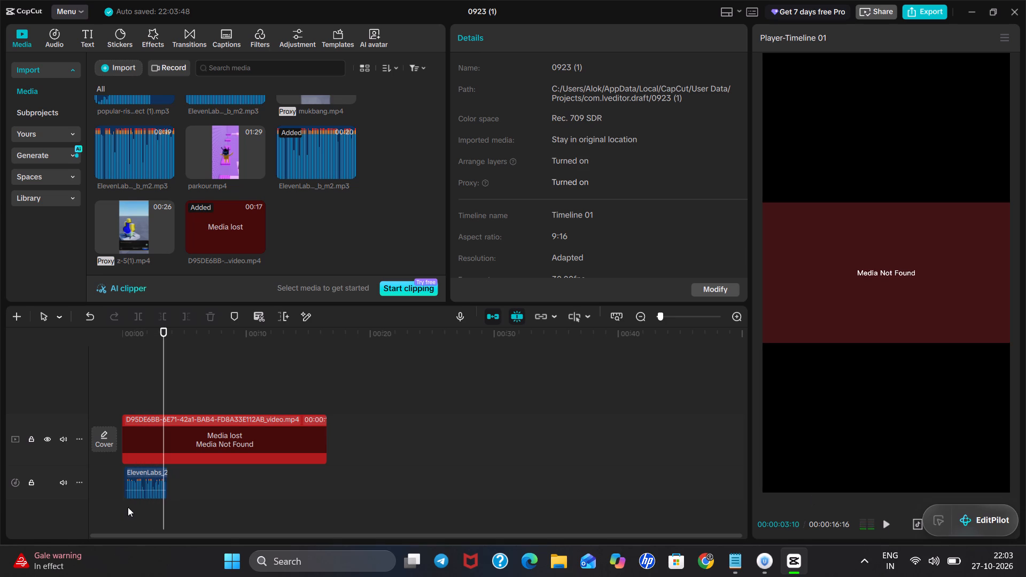
Set the voiceover piece's duration to 3.8 s, giving a speed of 1.15x, and play it from the start.
click(153, 492)
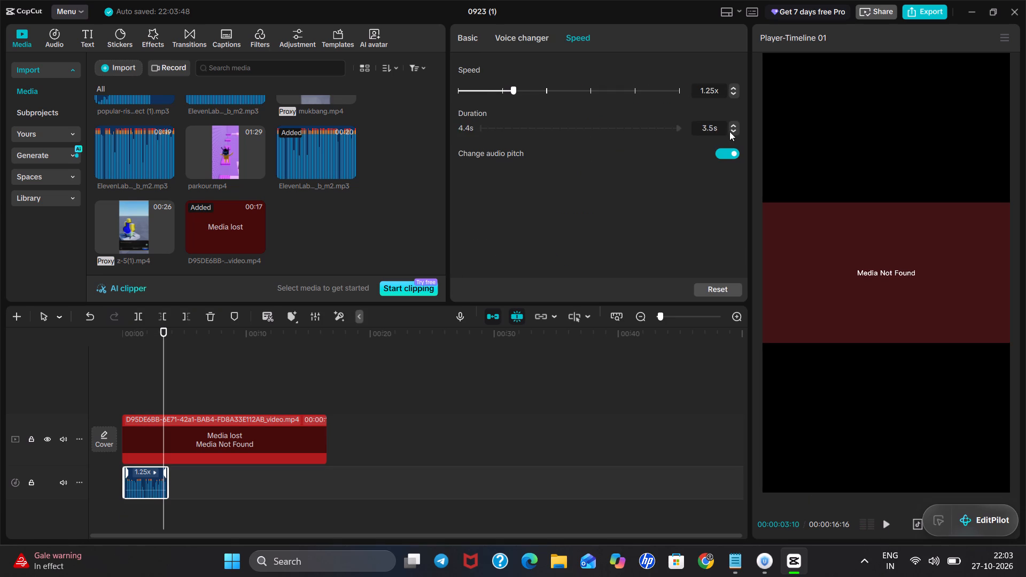
triple_click(733, 124)
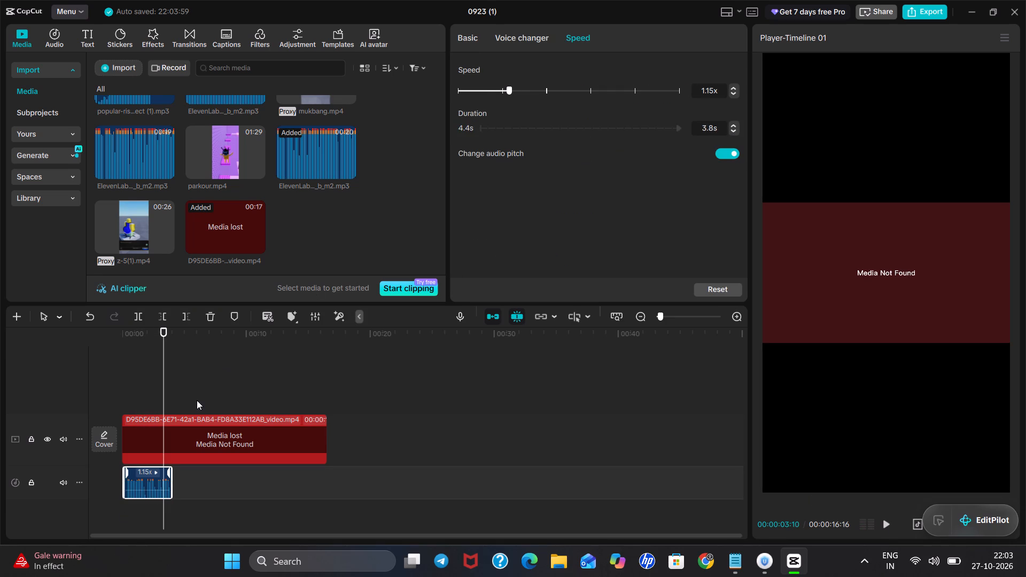
click(130, 517)
drag(130, 517, 116, 525)
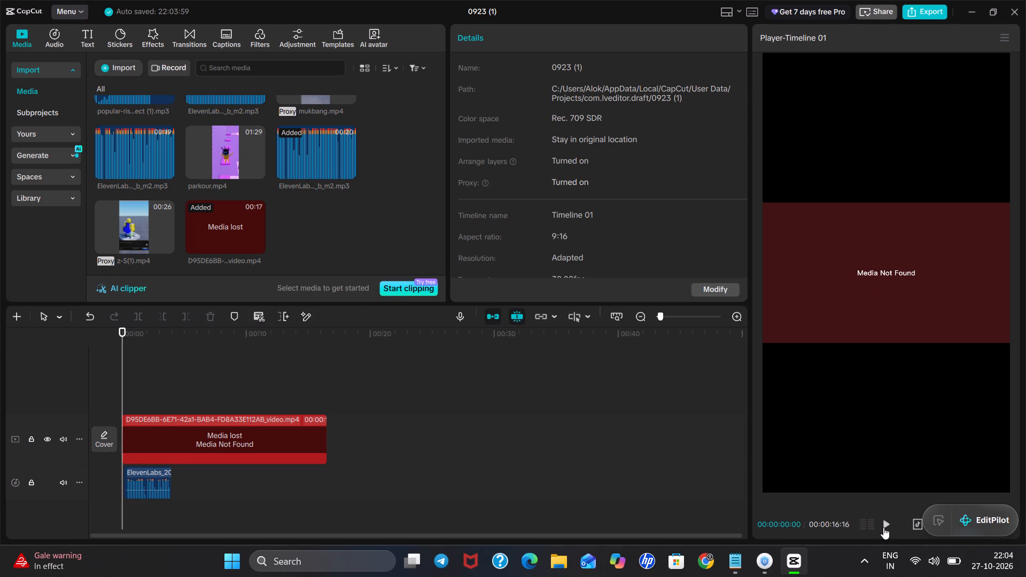
click(883, 527)
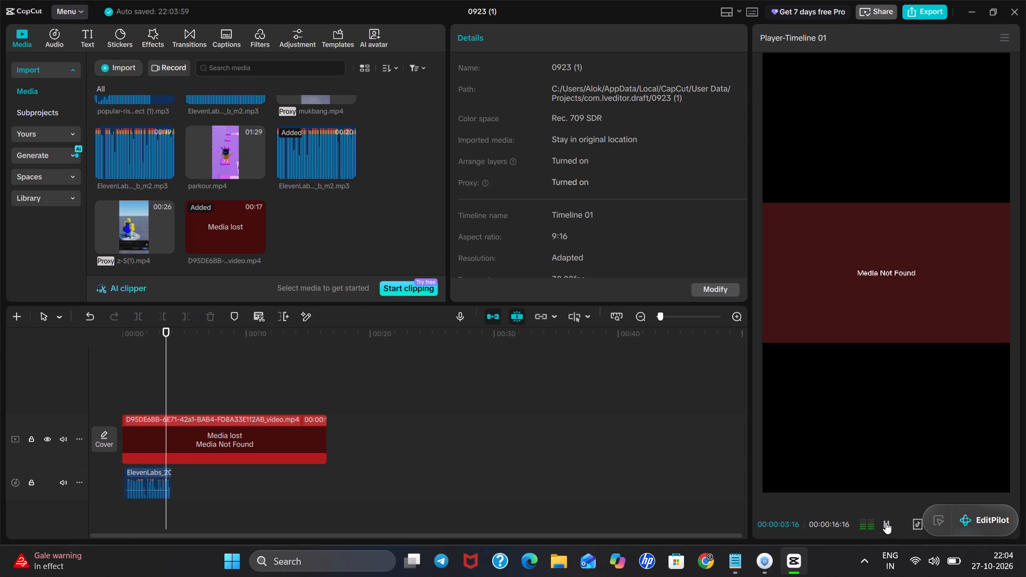
Delete the missing-media video clip from the main track.
click(238, 441)
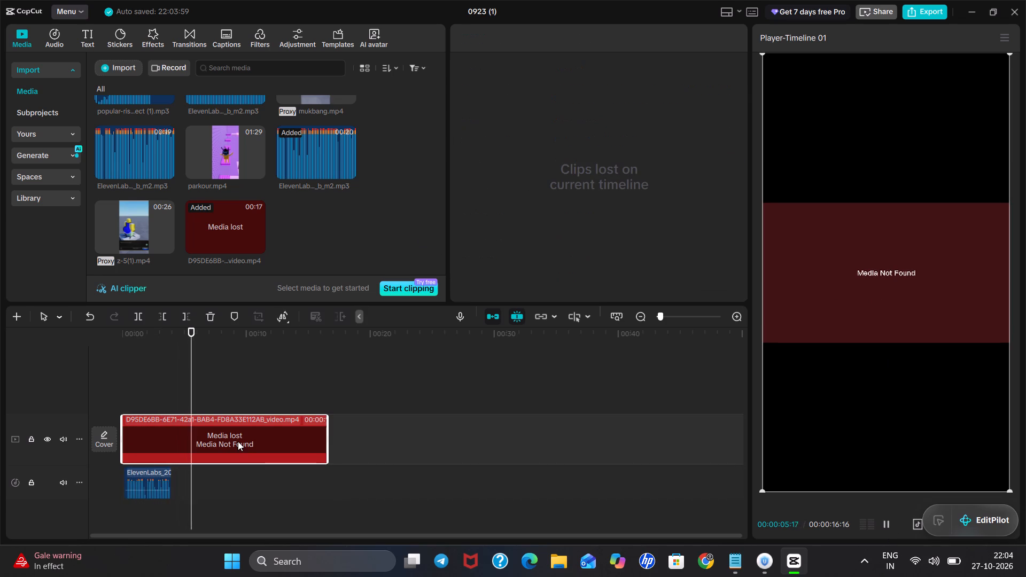
key(BackSpace)
click(112, 74)
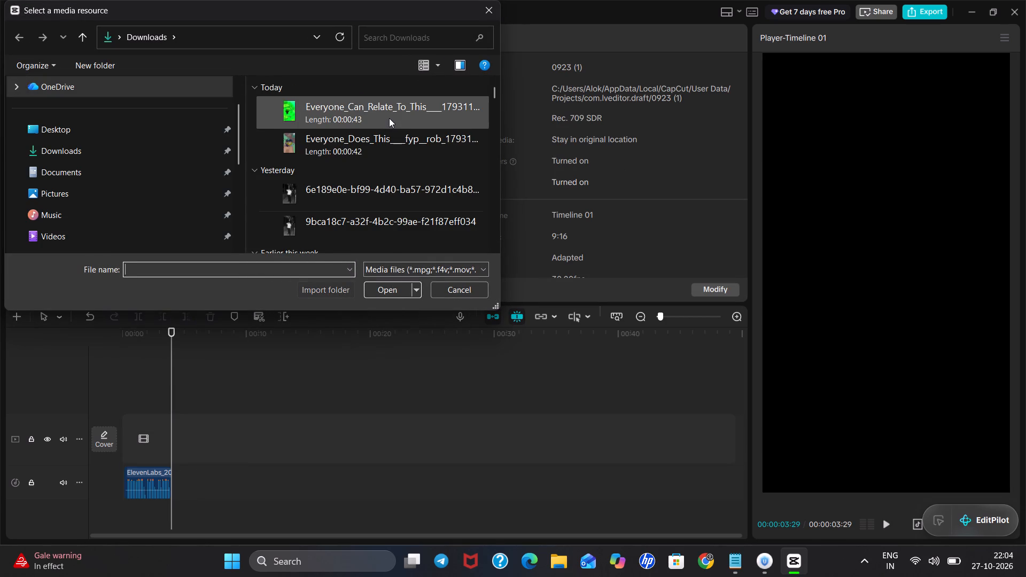
click(424, 118)
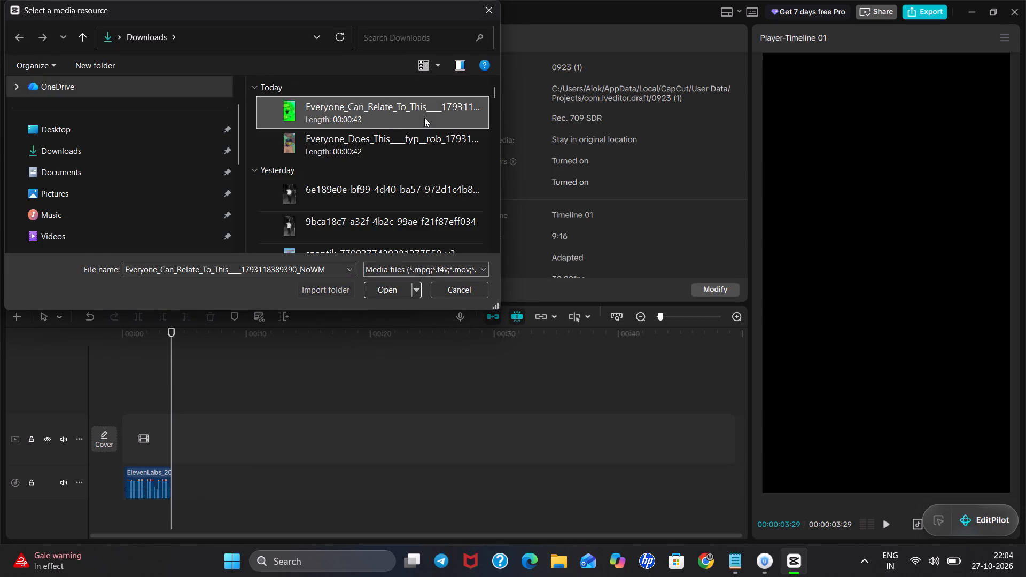
click(379, 289)
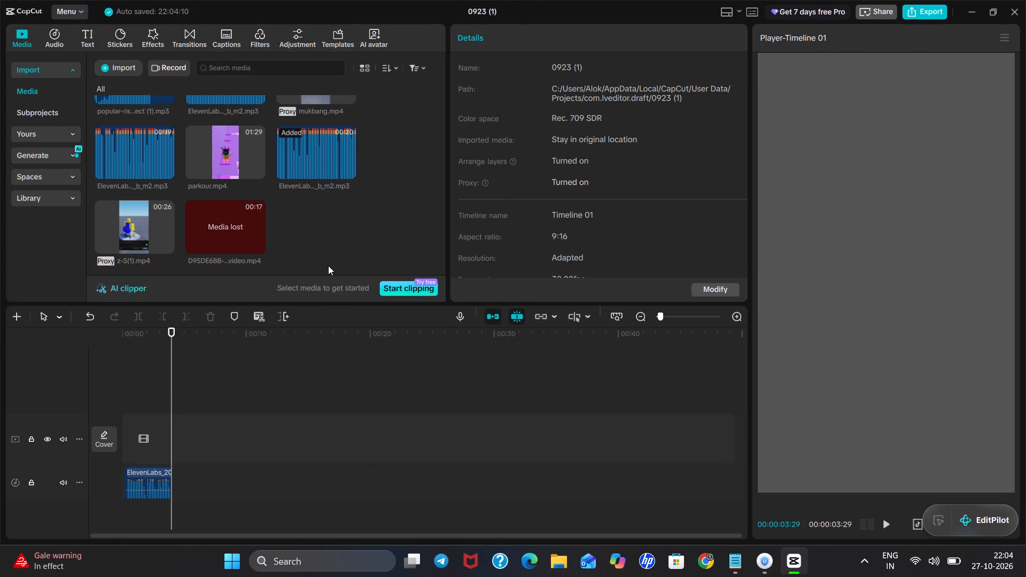
drag(320, 231, 118, 427)
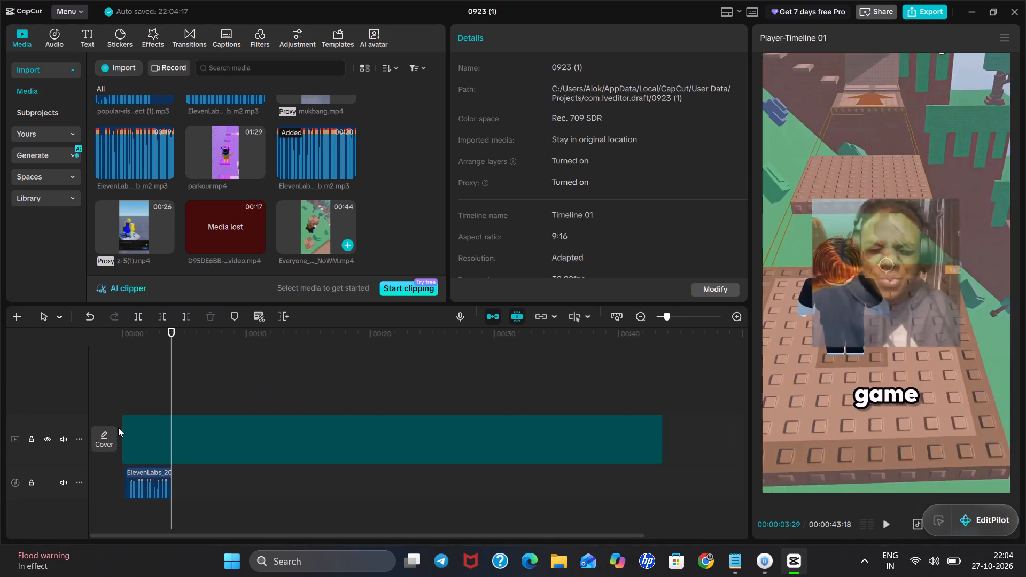
Move the voiceover piece past the end of the video clip, ending at about 00:00:48:17.
drag(145, 481, 524, 477)
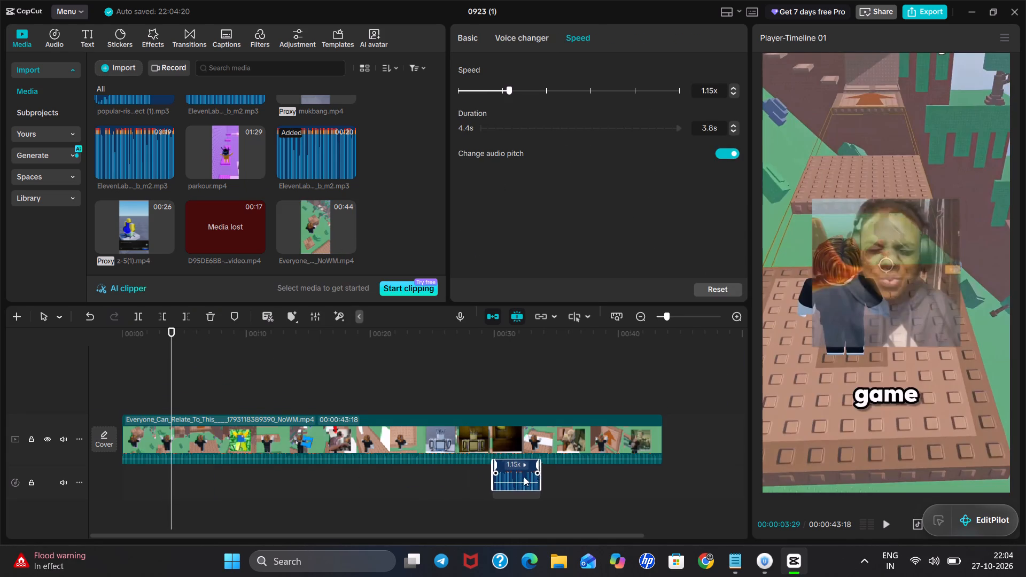
drag(524, 477, 698, 486)
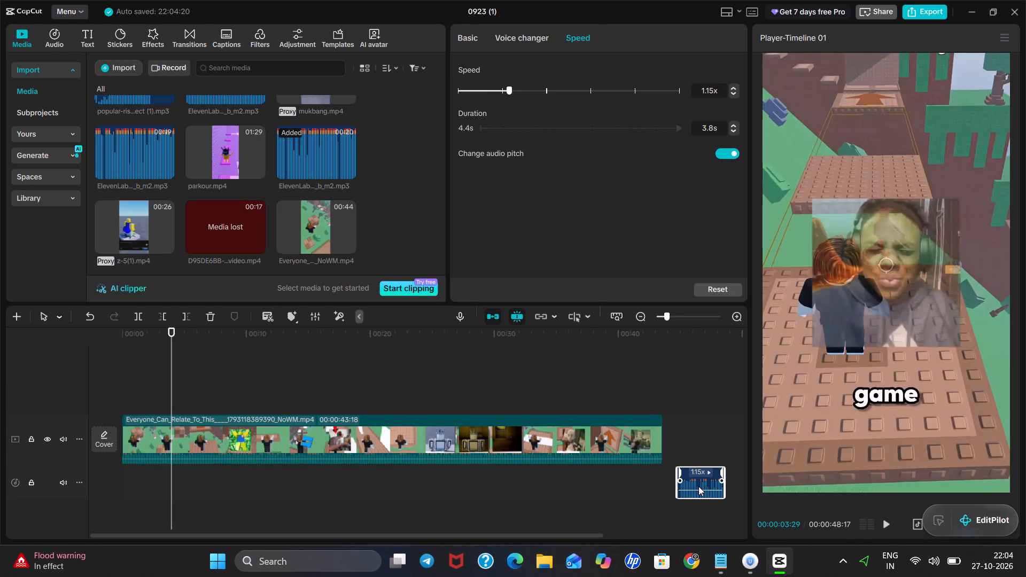
Play the new video from about 00:00:27:24 through its ForgeGUI mention to examine the narration near the end.
double_click(565, 502)
drag(565, 502, 493, 503)
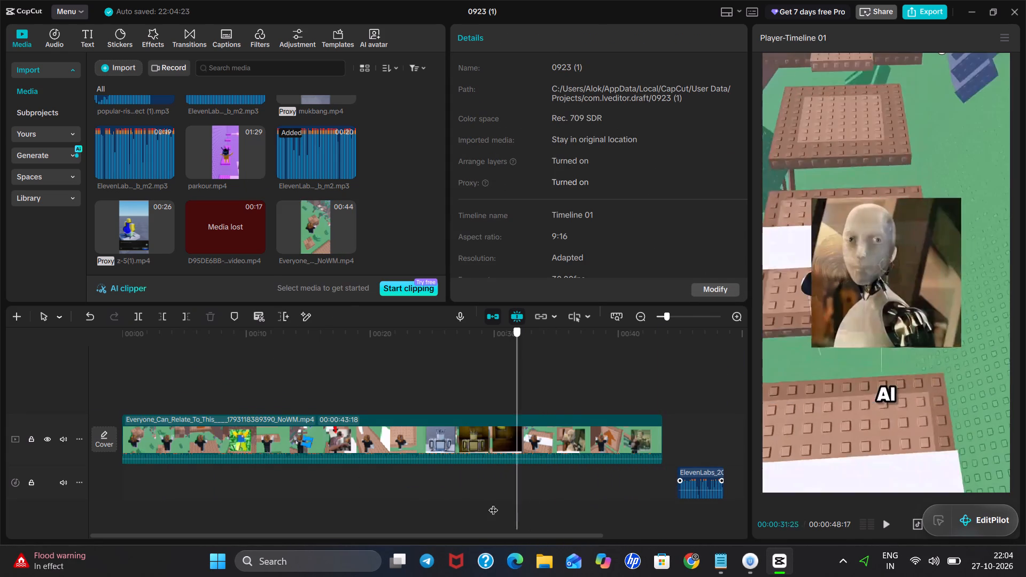
drag(493, 503, 467, 502)
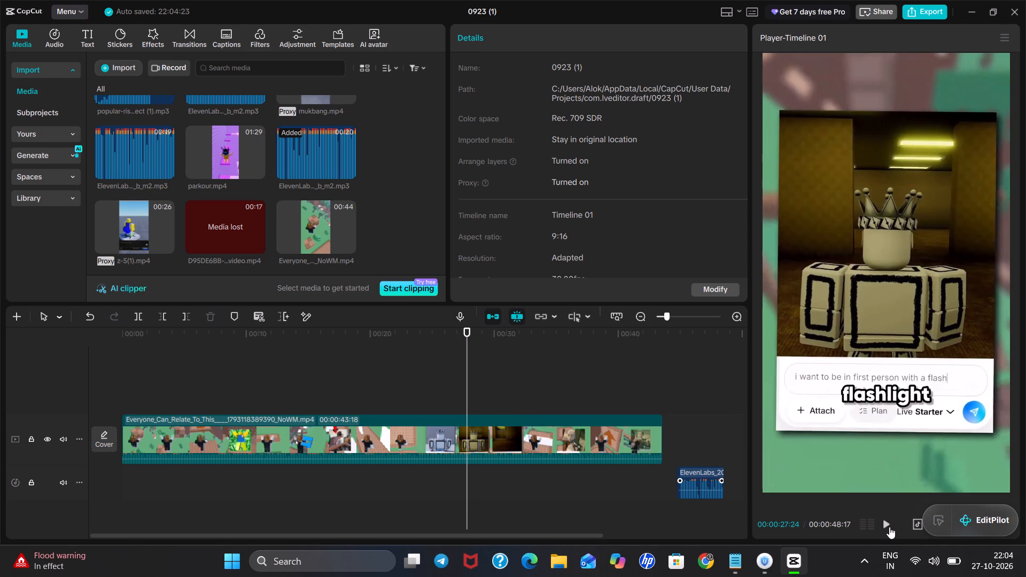
click(889, 527)
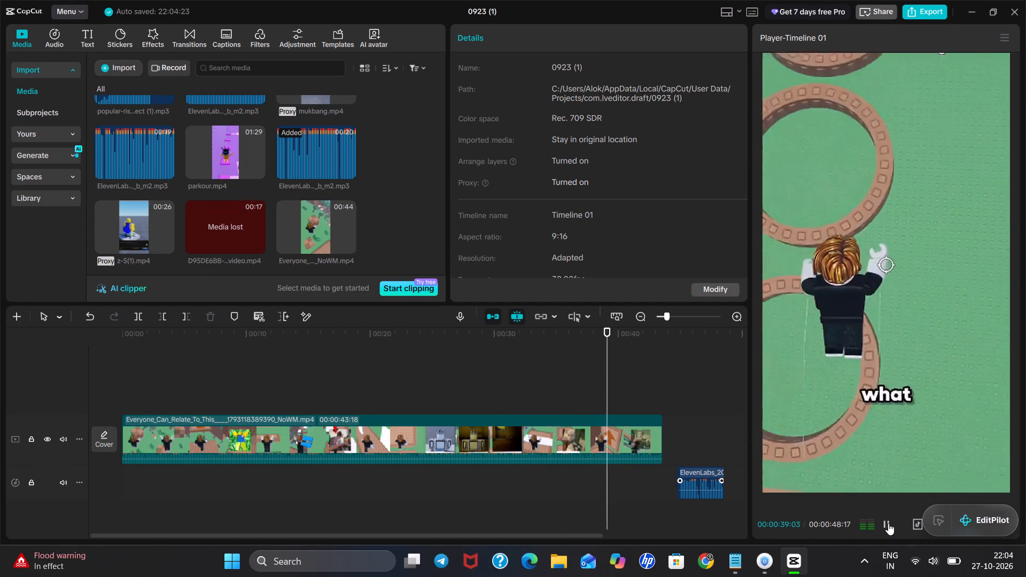
click(888, 523)
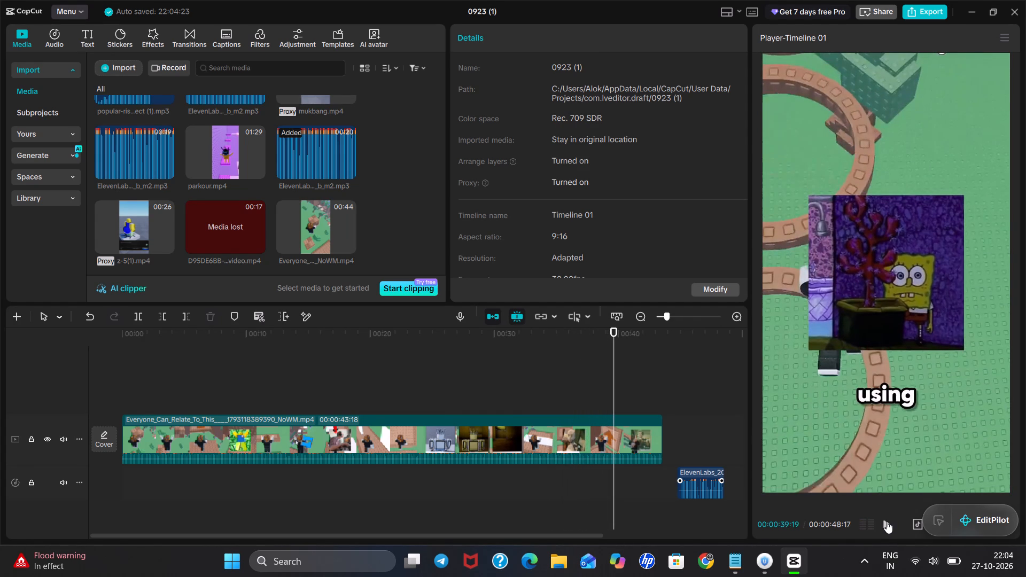
click(887, 521)
click(885, 521)
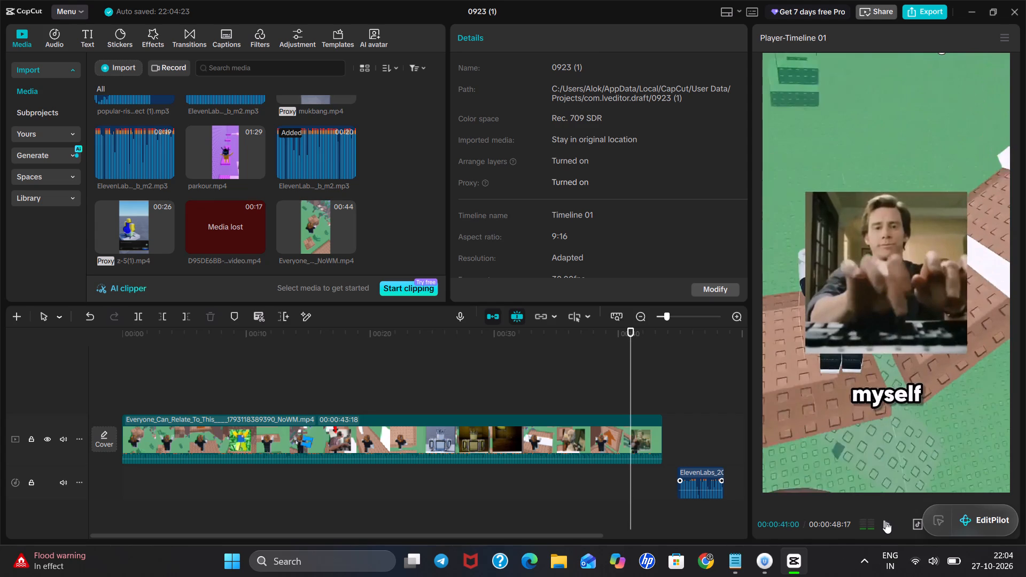
click(885, 521)
click(885, 521)
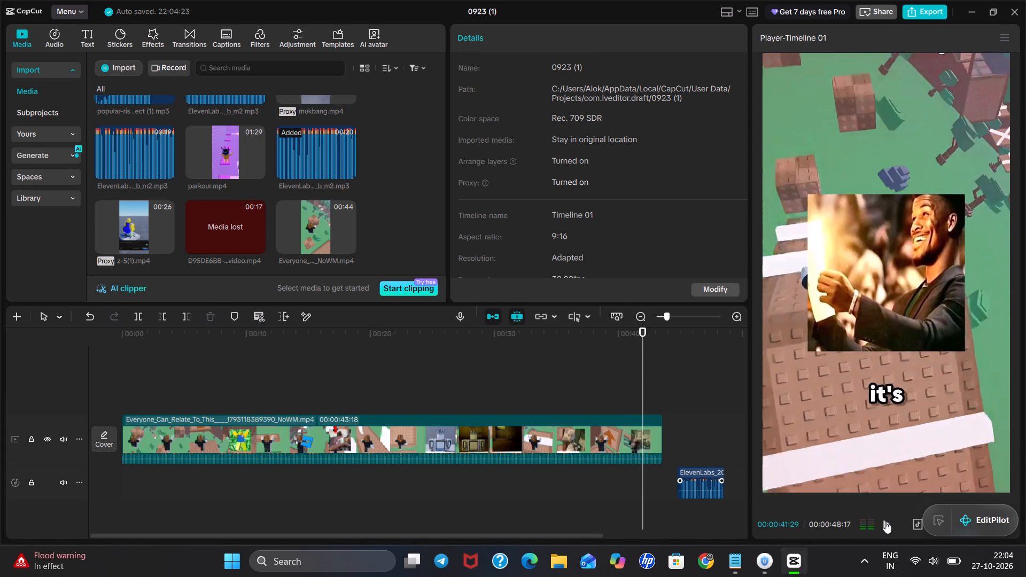
click(885, 521)
click(885, 521)
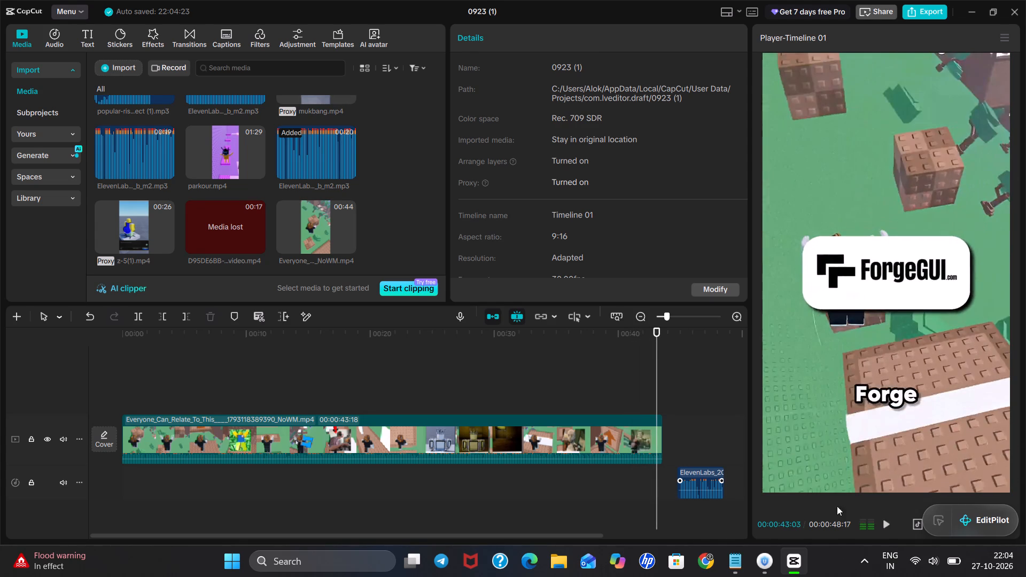
Scrub and play the video from about 00:00:34:09 to 00:00:41:05 to examine where the narration leads into the ForgeGUI mention.
click(611, 481)
drag(611, 481, 590, 486)
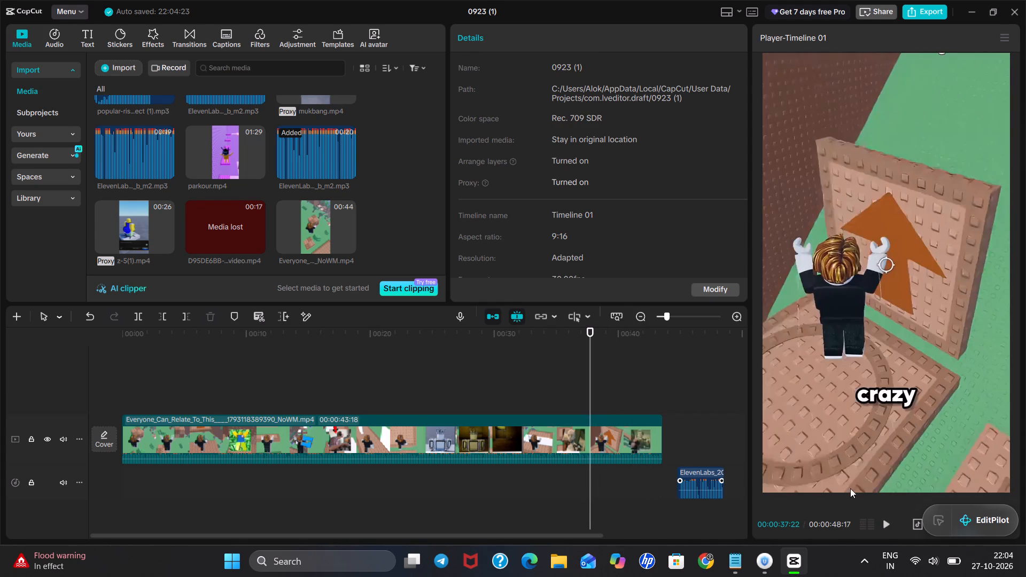
click(573, 487)
drag(573, 487, 578, 487)
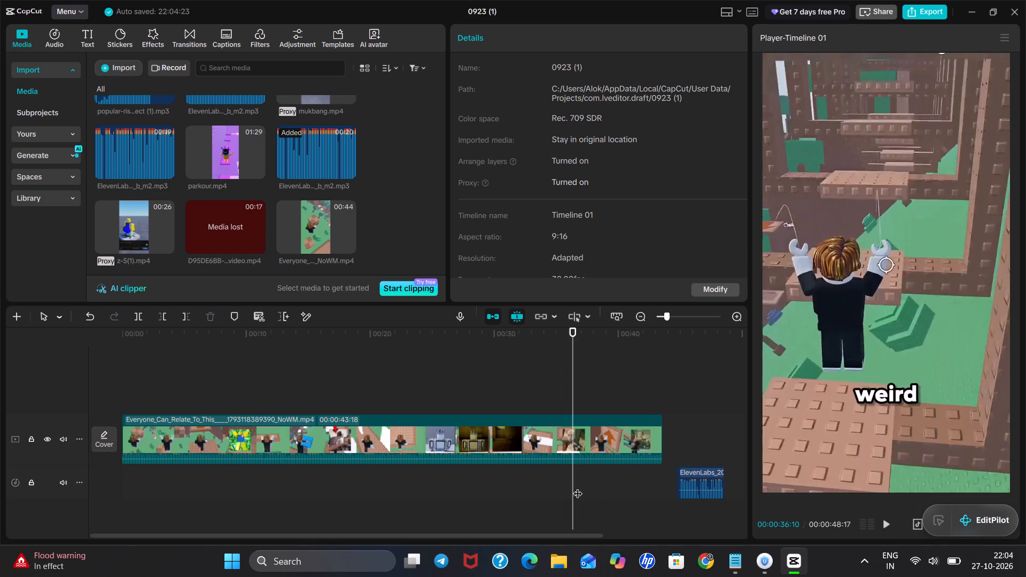
drag(578, 487, 557, 503)
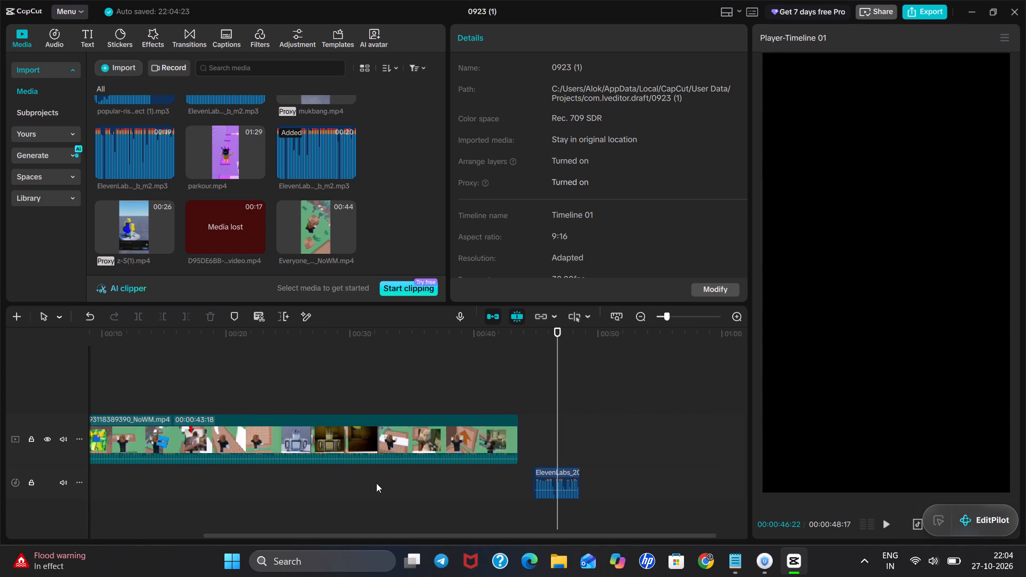
click(403, 495)
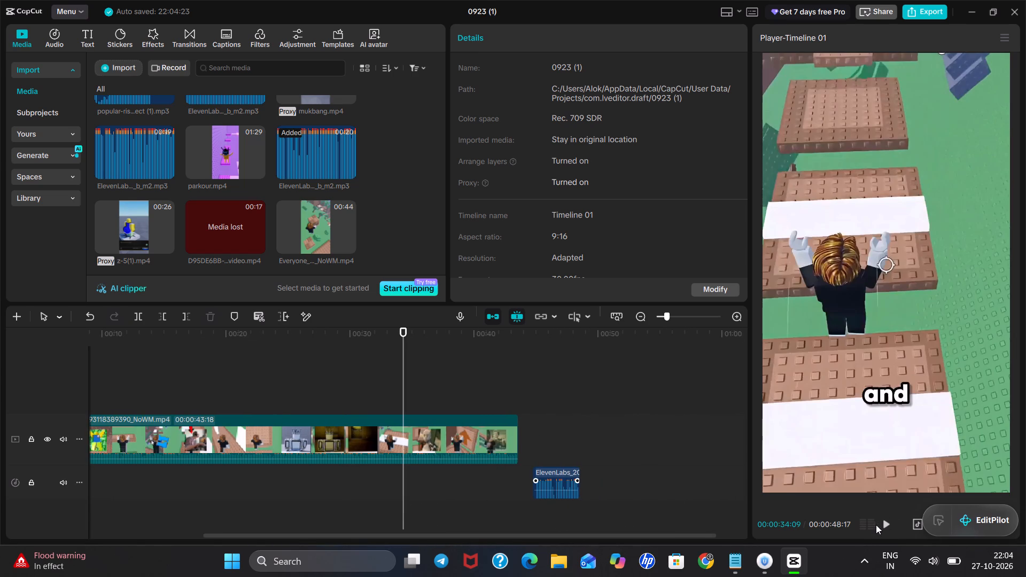
click(892, 528)
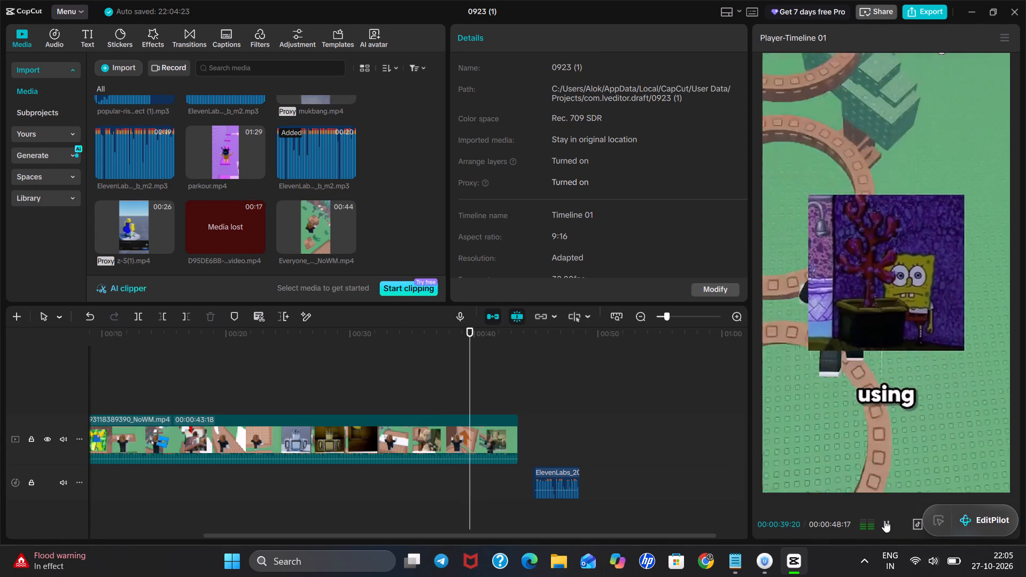
click(884, 520)
click(884, 520)
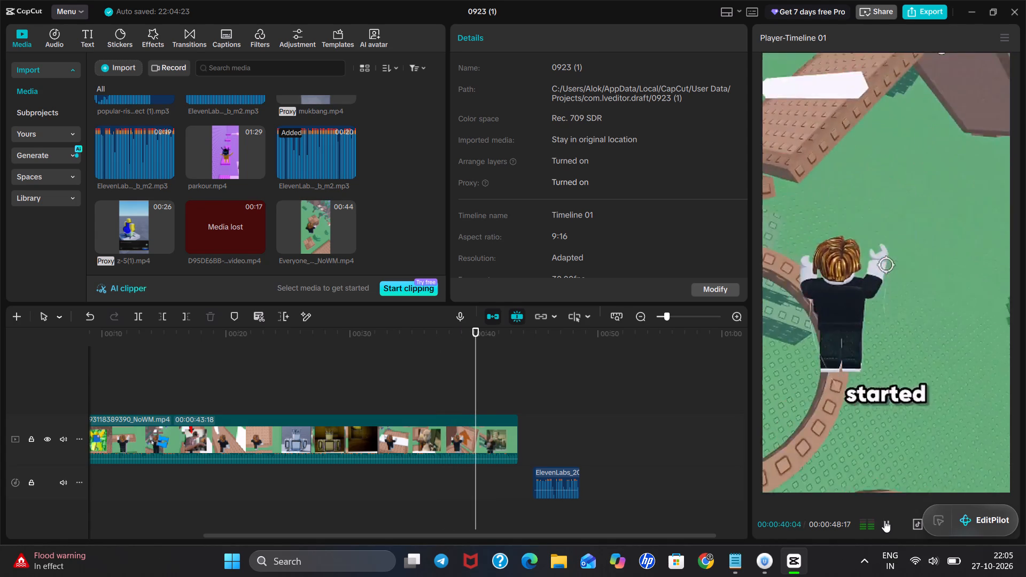
click(884, 520)
click(884, 520)
click(884, 520)
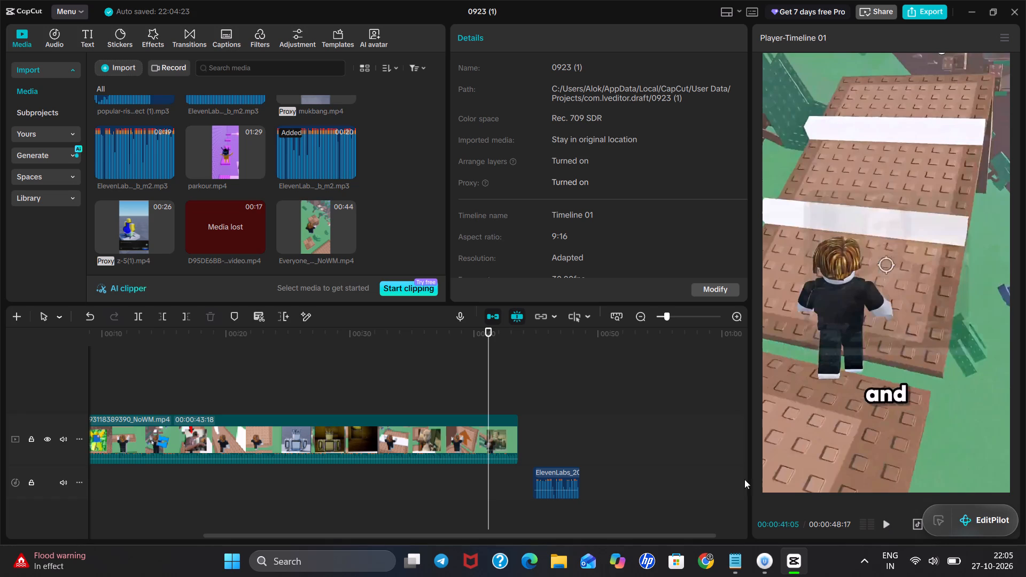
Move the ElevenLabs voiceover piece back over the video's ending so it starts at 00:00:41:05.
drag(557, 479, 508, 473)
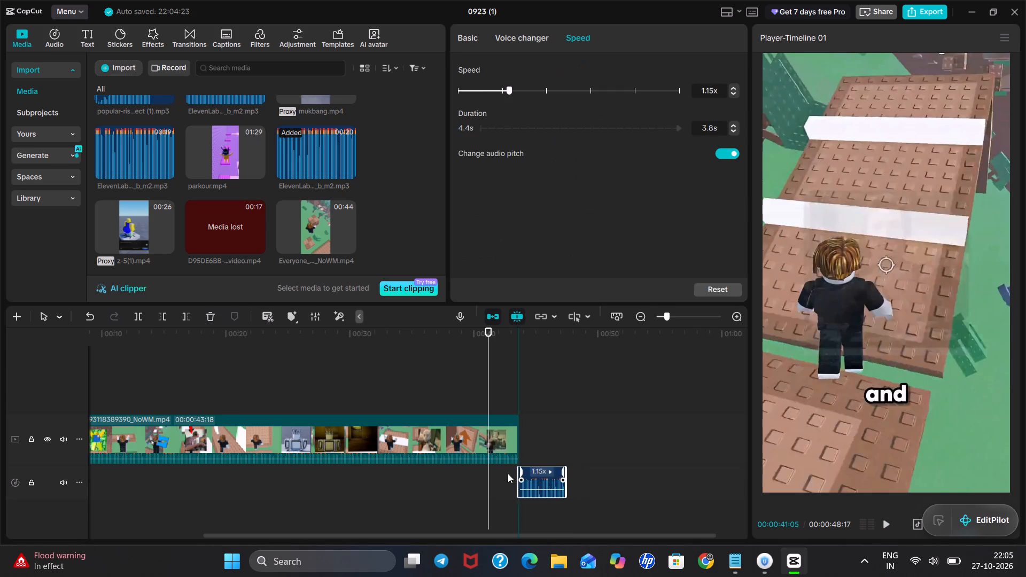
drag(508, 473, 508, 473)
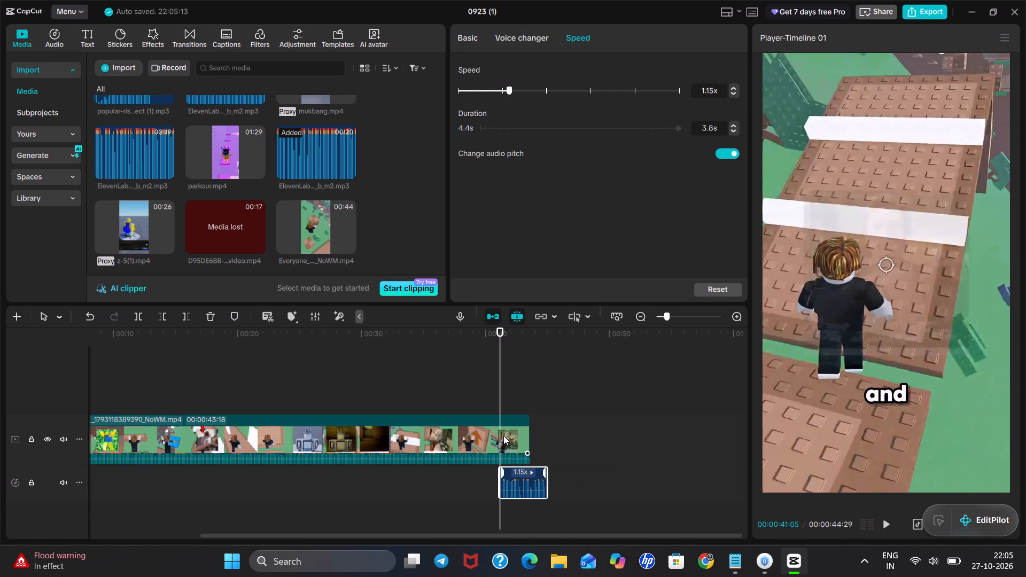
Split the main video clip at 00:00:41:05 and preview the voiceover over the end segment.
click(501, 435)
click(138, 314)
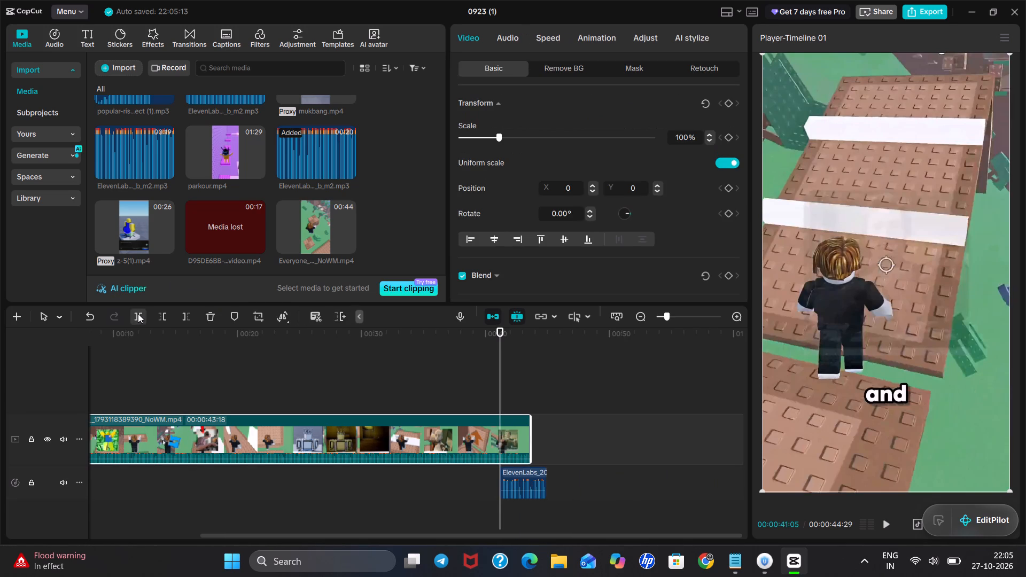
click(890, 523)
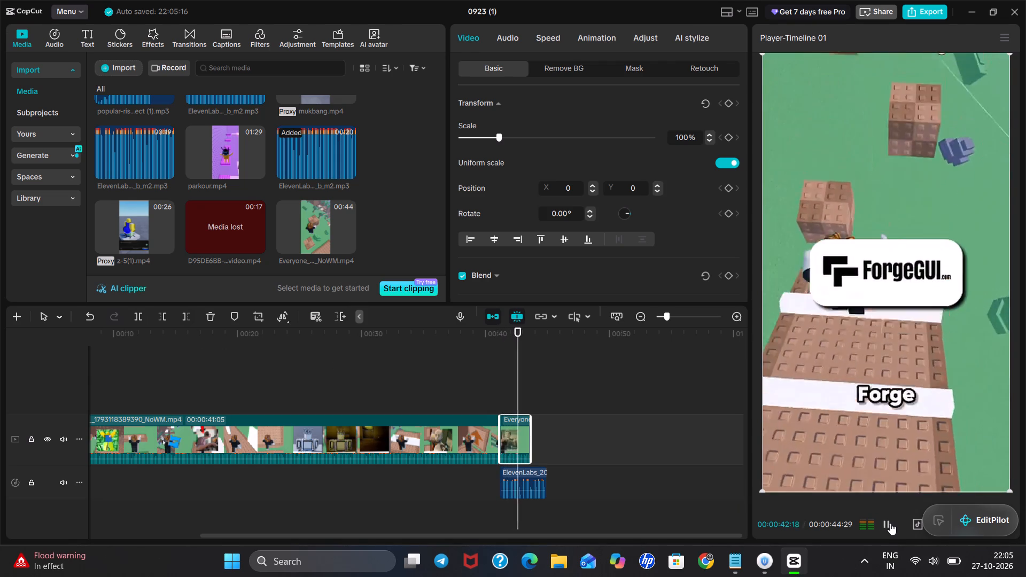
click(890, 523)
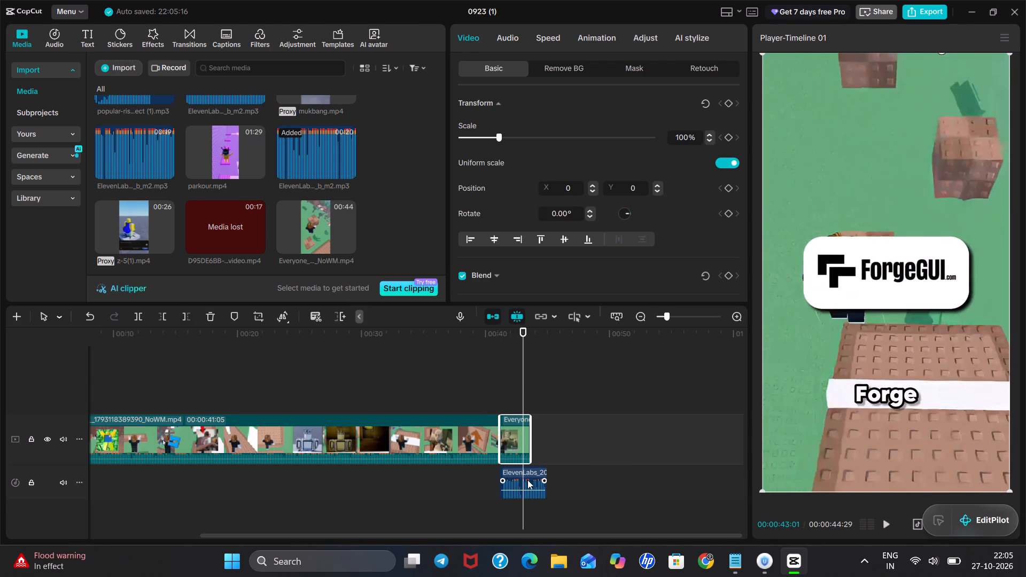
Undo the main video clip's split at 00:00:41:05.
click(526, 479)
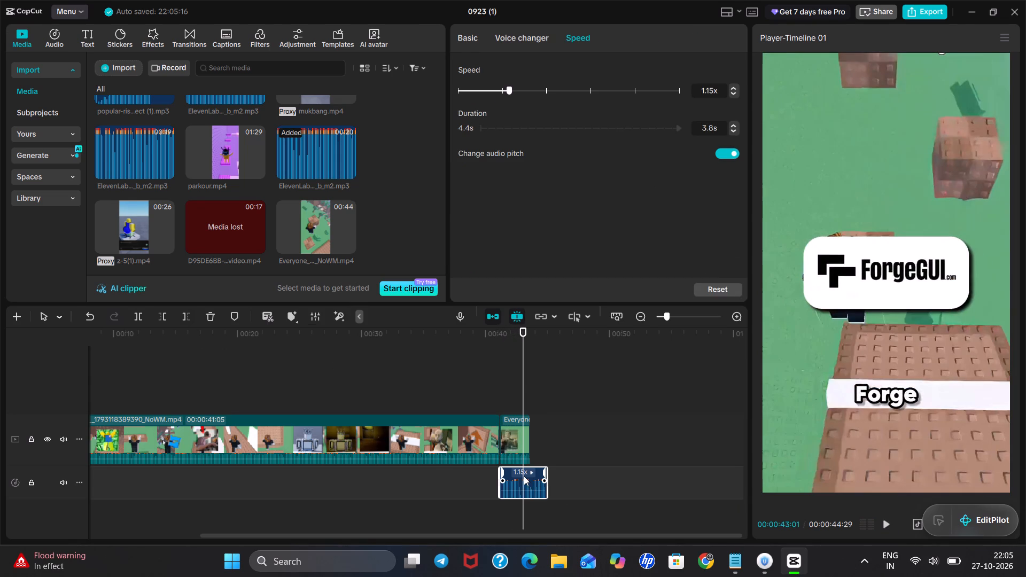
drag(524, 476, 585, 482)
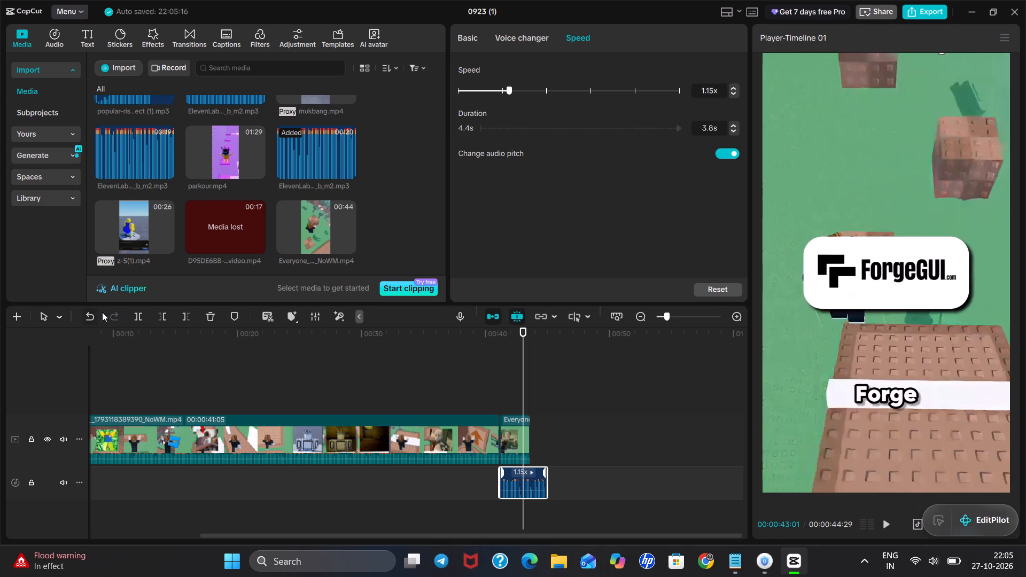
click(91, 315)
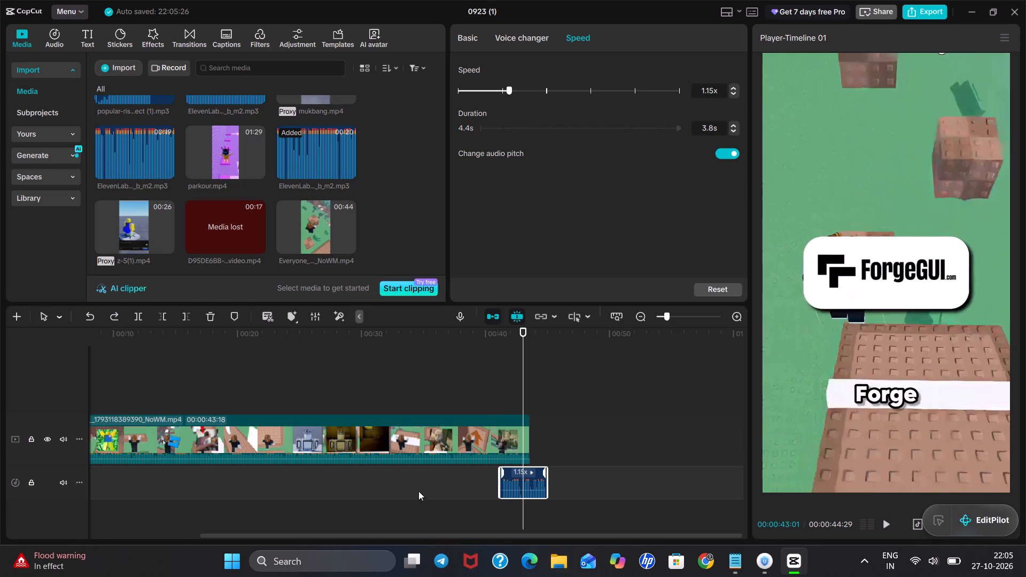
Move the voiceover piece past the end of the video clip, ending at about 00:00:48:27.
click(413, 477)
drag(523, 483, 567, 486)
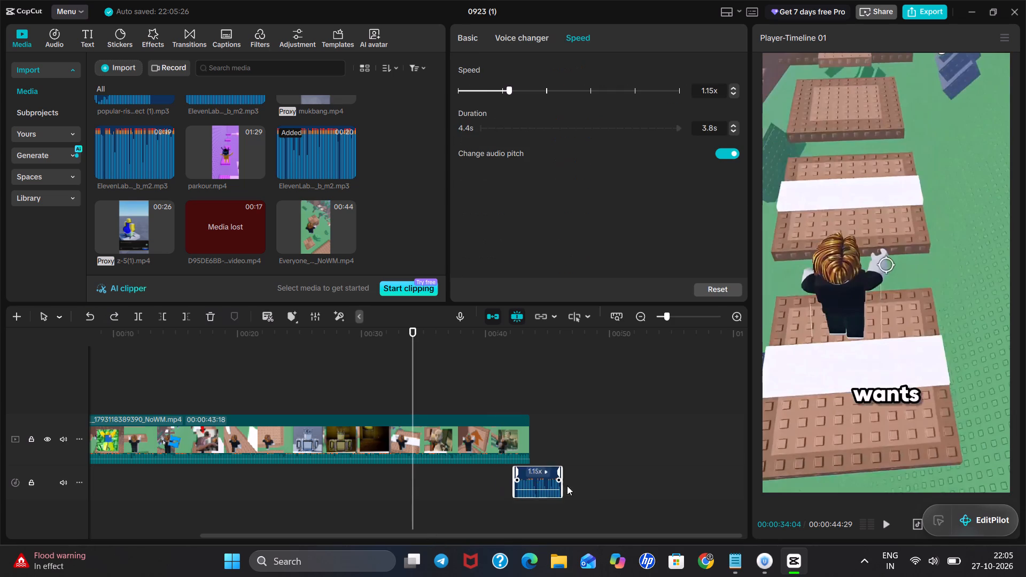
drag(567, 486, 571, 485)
Browse the imported media and scrub the video between about 00:00:22 and 00:00:28 to examine the backrooms prompt section.
click(234, 478)
drag(234, 478, 274, 495)
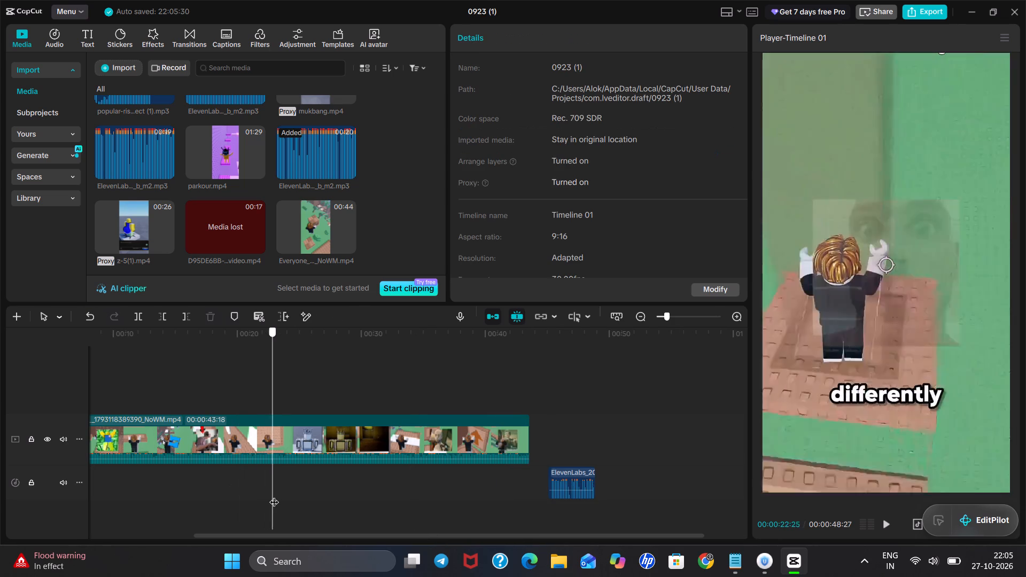
drag(274, 495, 281, 494)
scroll(235, 201, down, 2)
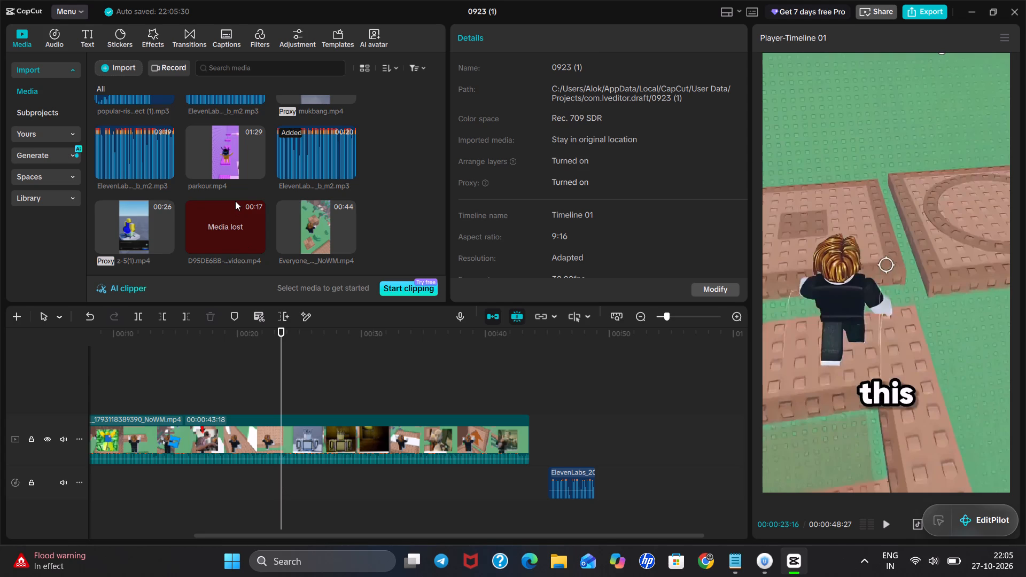
scroll(235, 201, up, 2)
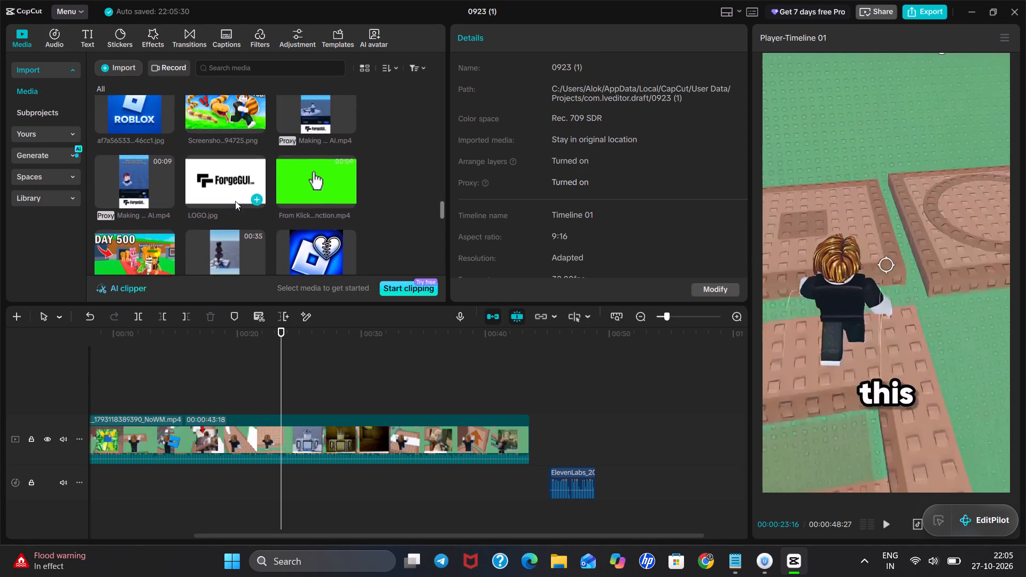
scroll(381, 194, up, 1)
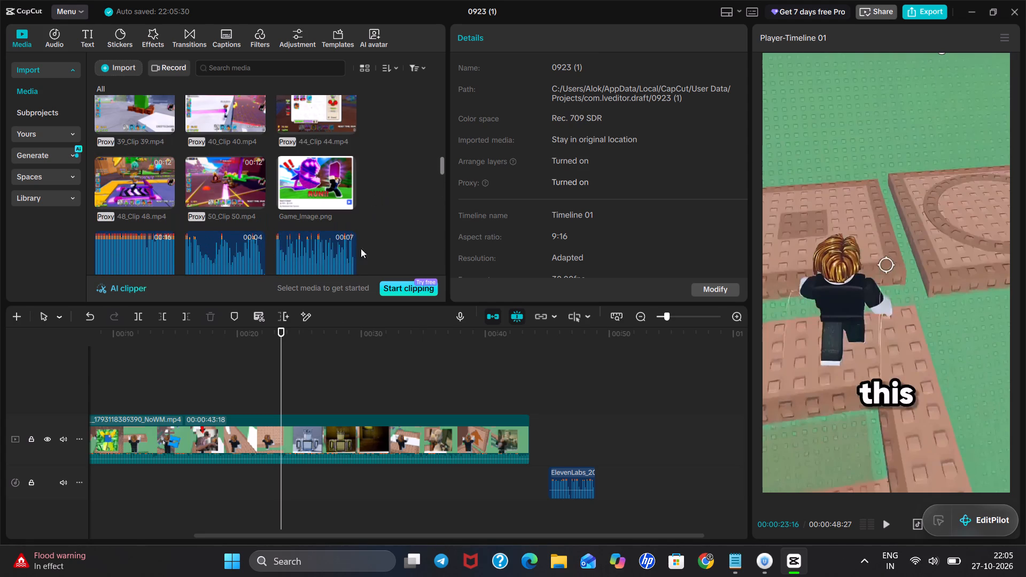
double_click(288, 387)
drag(288, 387, 321, 397)
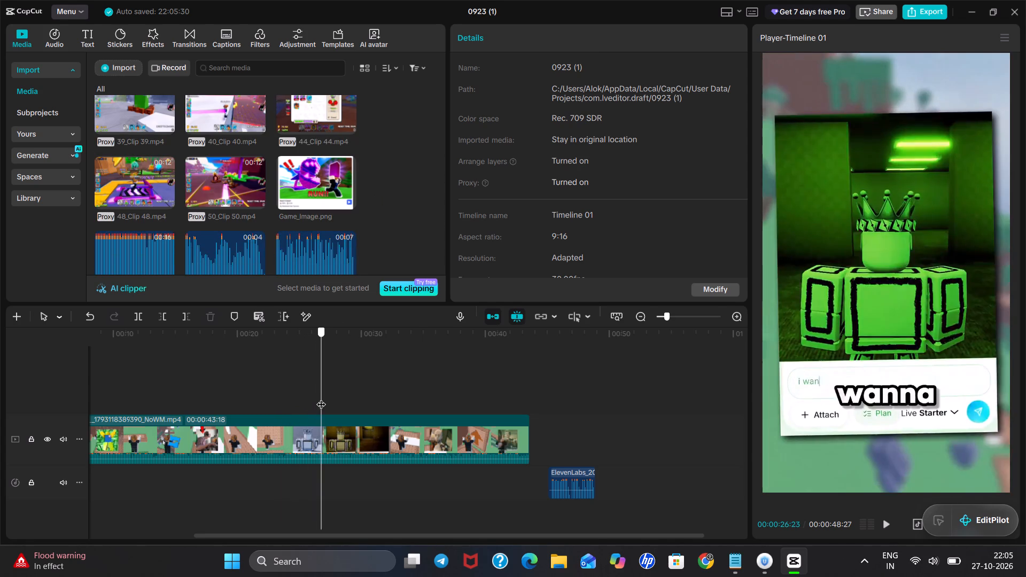
drag(321, 397, 338, 394)
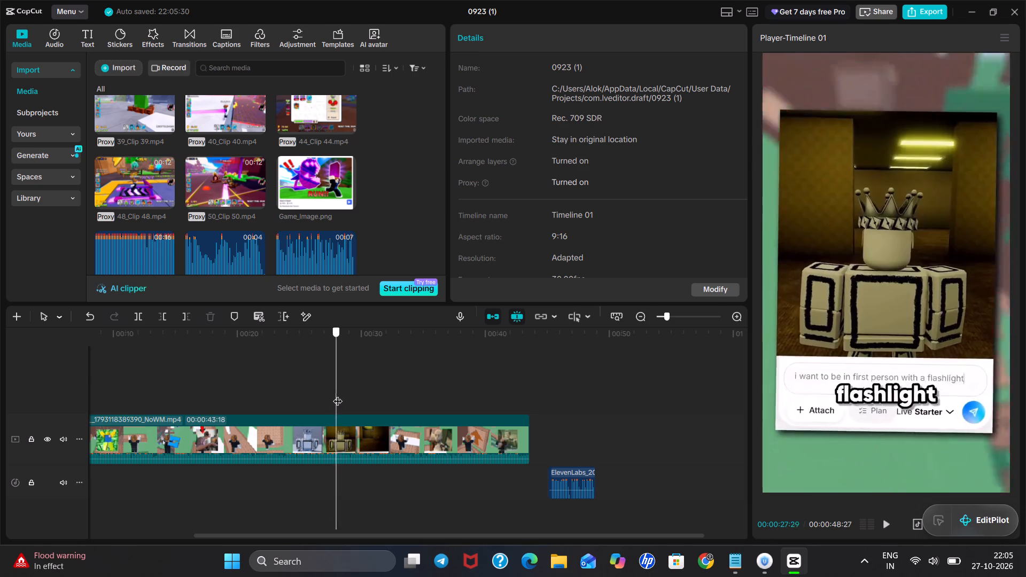
drag(338, 394, 303, 391)
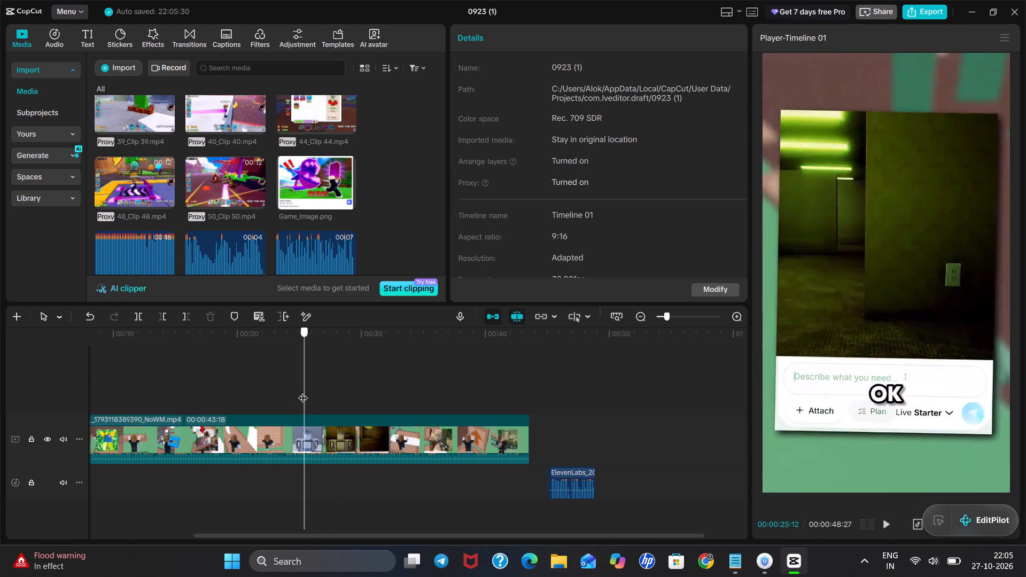
drag(303, 391, 281, 381)
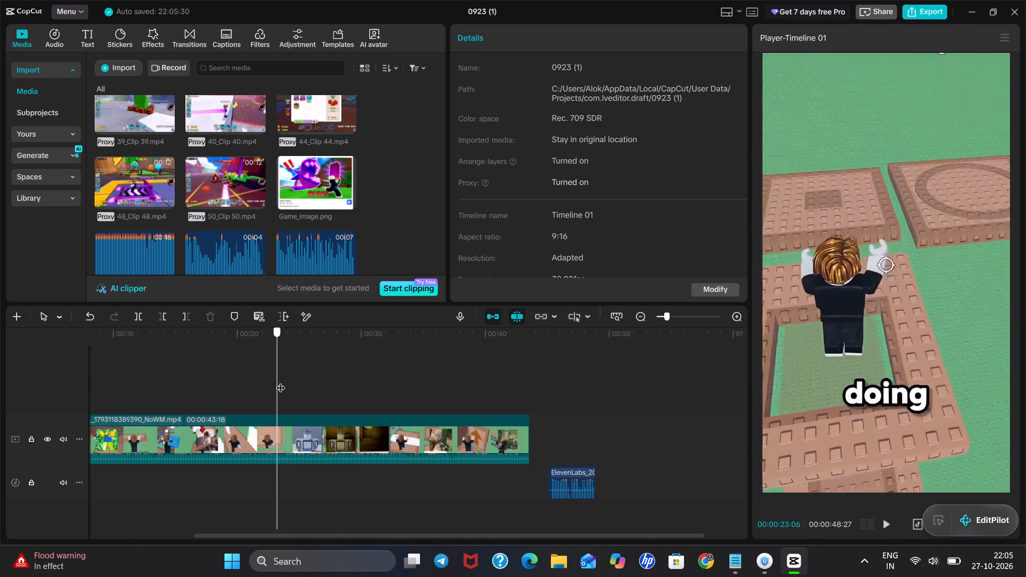
drag(281, 381, 274, 383)
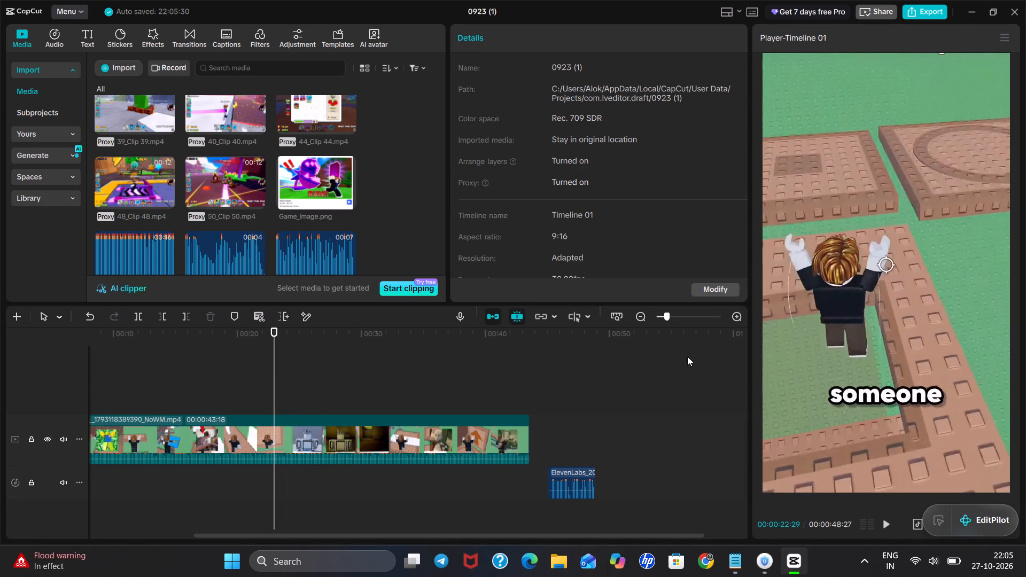
Play the video from 00:00:22:29 to about 00:00:31:13 to examine the narration over the backrooms prompts.
click(884, 529)
click(884, 529)
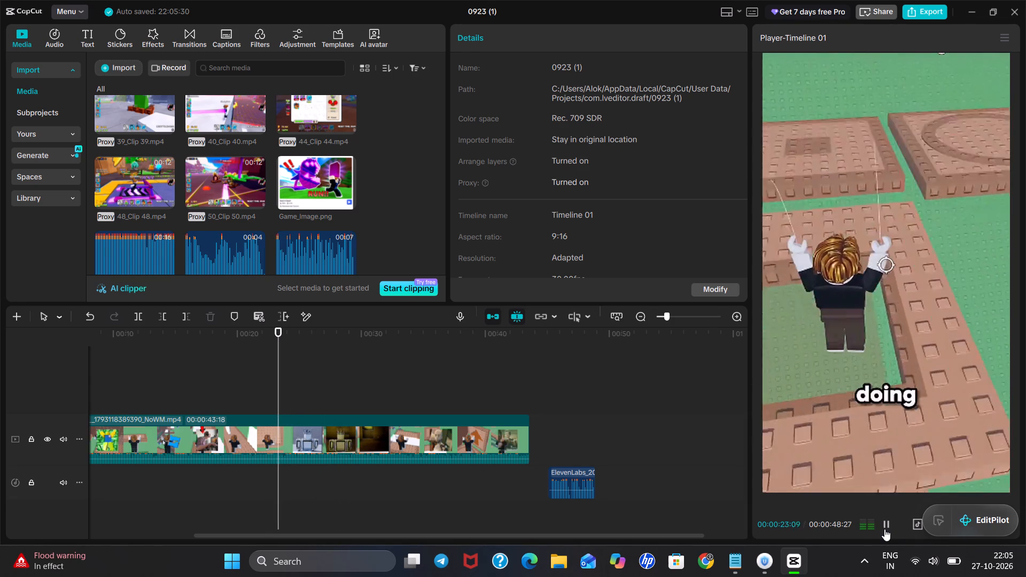
double_click(884, 529)
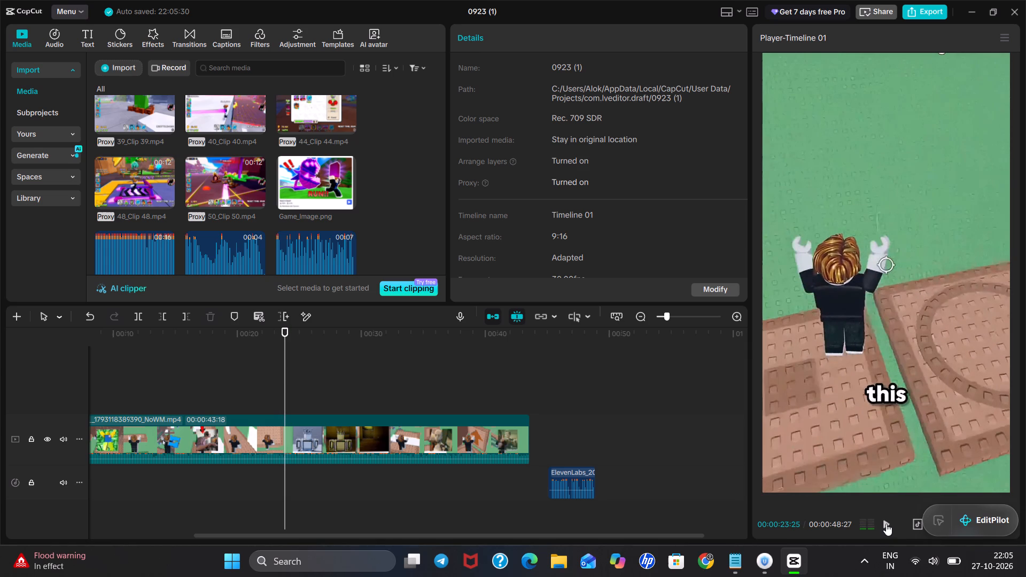
click(886, 524)
double_click(886, 524)
click(886, 524)
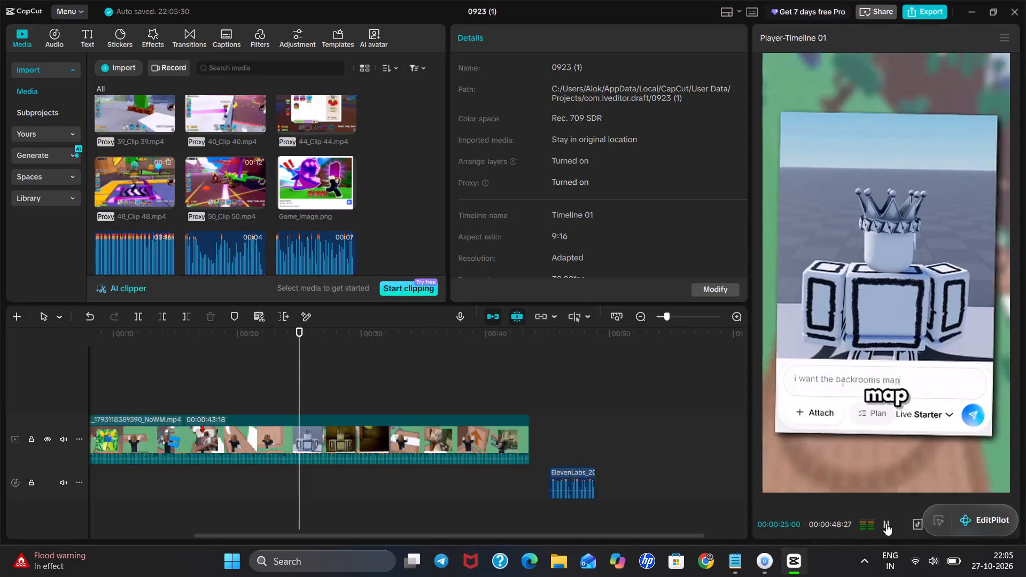
click(886, 524)
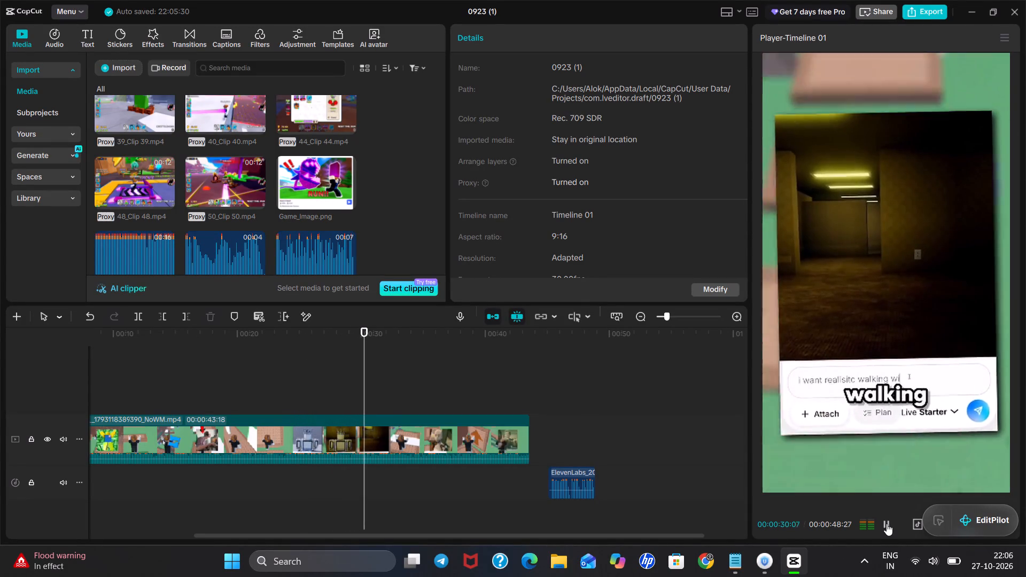
click(887, 523)
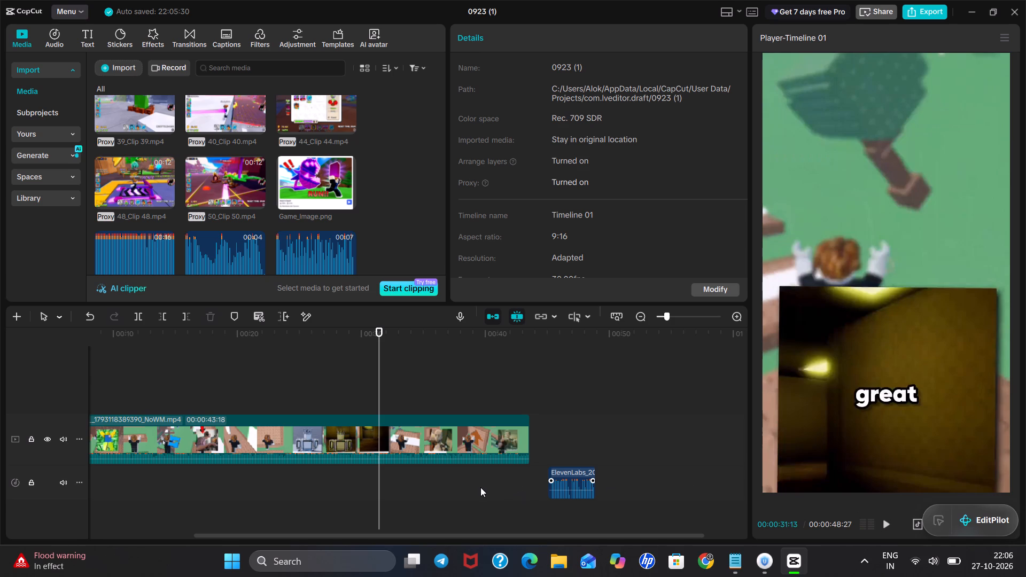
Play from 00:00:39:04 to find the narration's break, and move the voiceover piece to start at 00:00:41:00.
click(480, 487)
drag(480, 487, 475, 490)
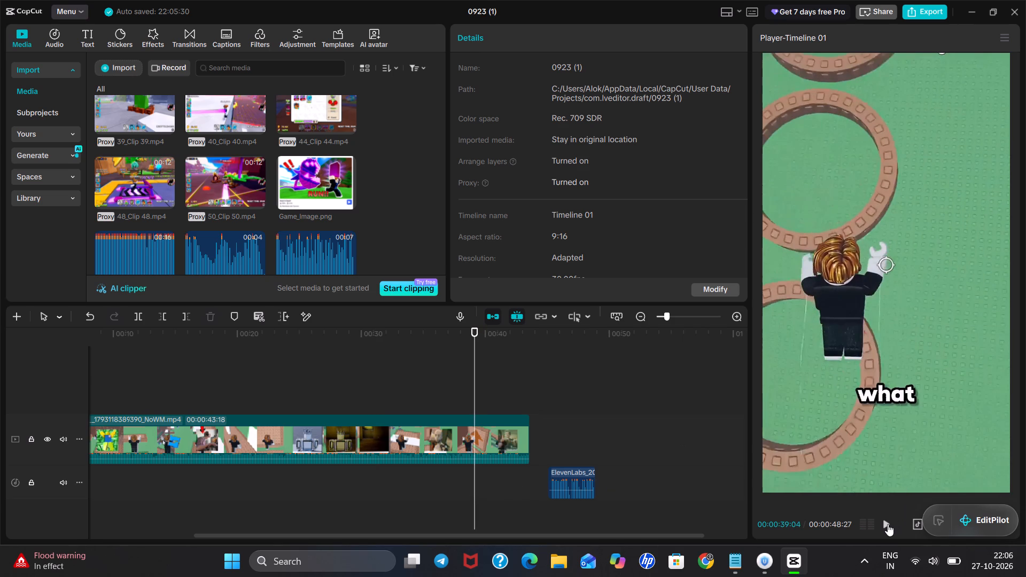
click(888, 524)
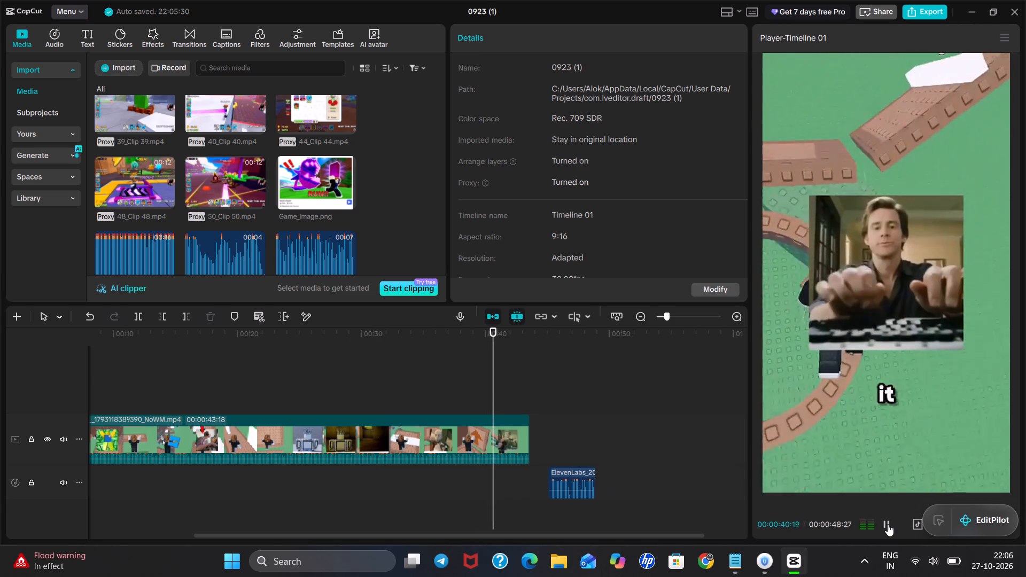
click(888, 524)
drag(572, 480, 520, 489)
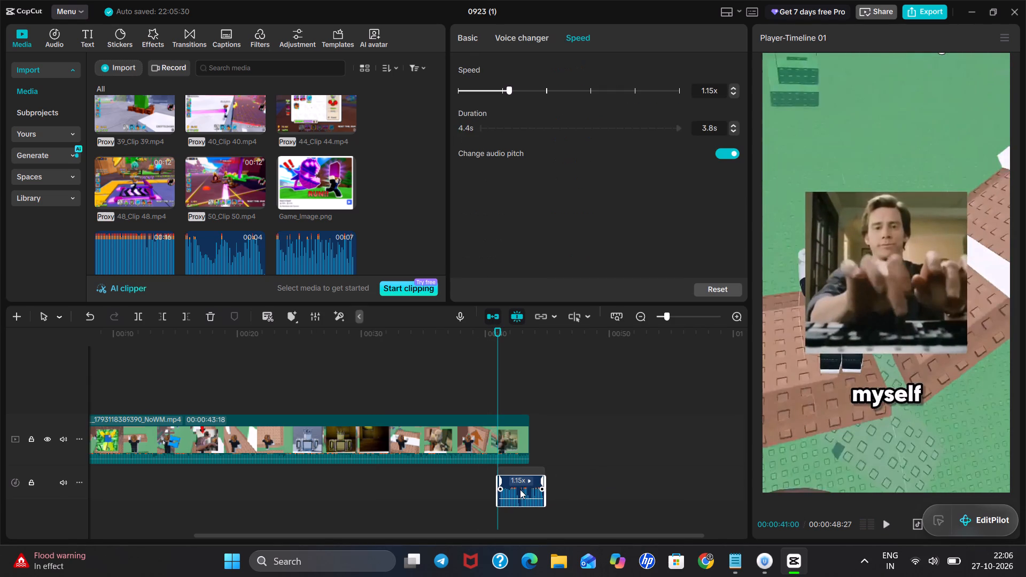
drag(520, 489, 518, 486)
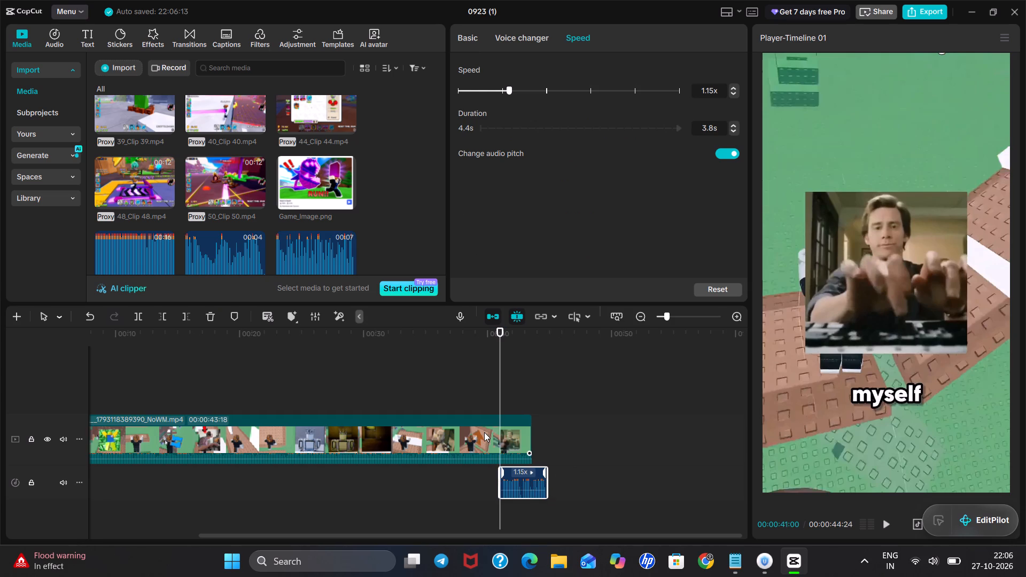
Split the main video clip at 00:00:41:00, where the voiceover piece starts.
click(484, 432)
click(139, 317)
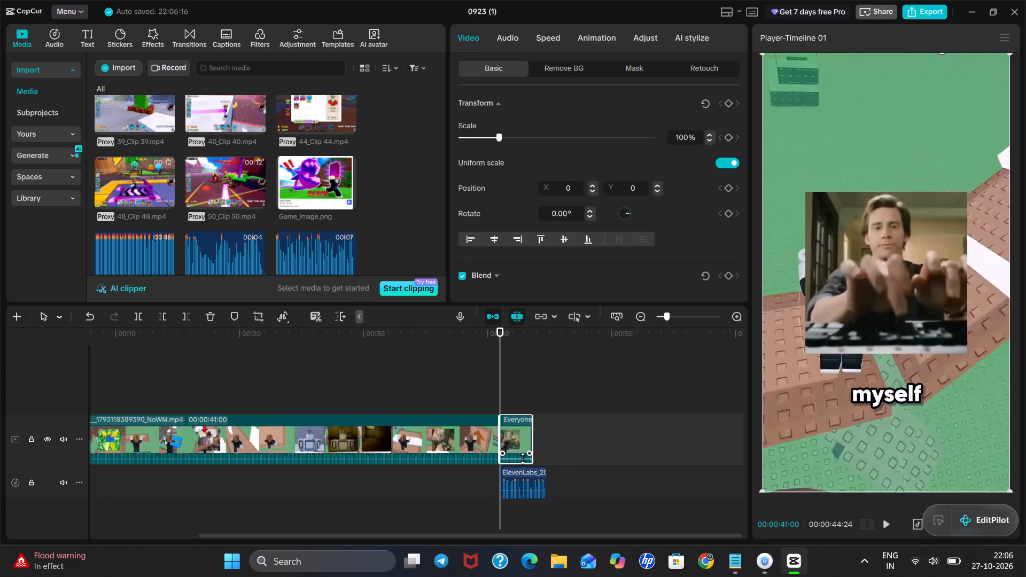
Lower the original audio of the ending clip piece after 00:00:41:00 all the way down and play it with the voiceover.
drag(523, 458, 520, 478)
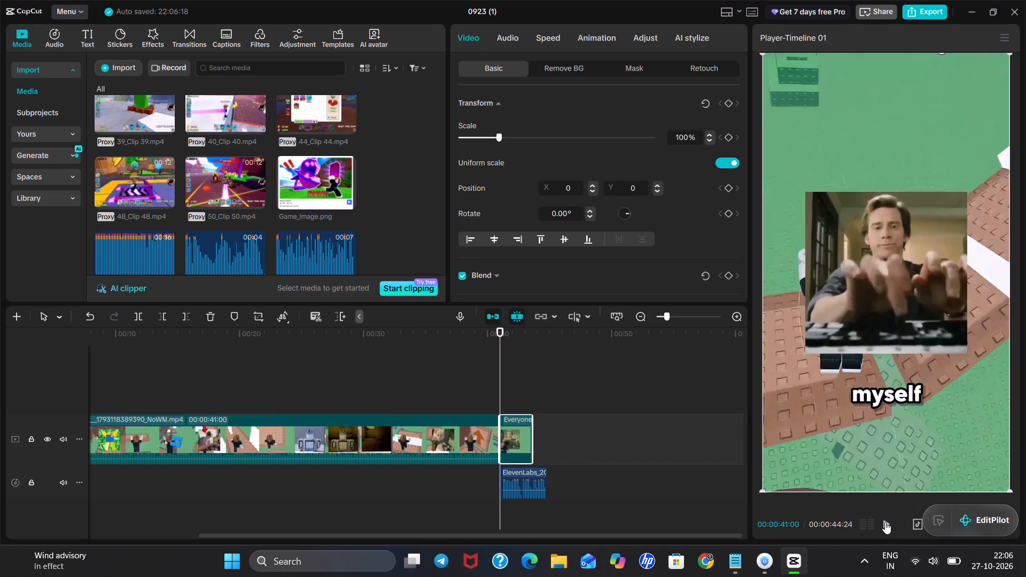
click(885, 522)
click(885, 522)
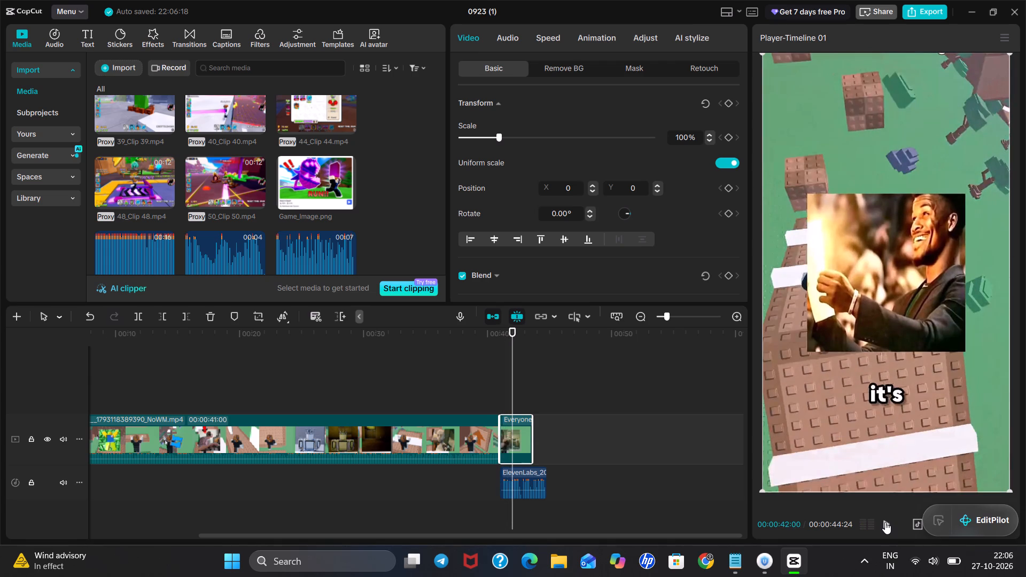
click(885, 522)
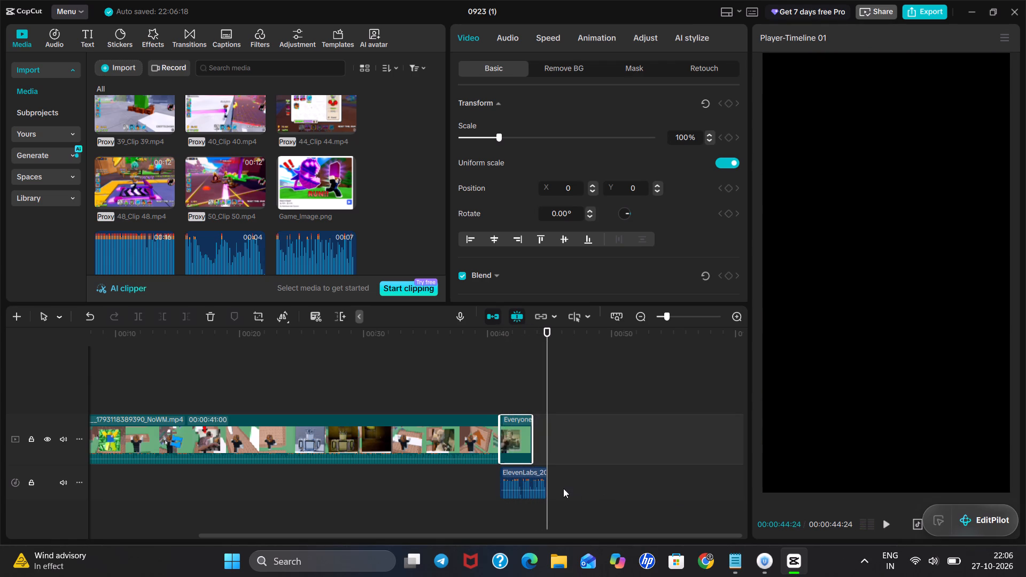
Undo the ending piece's volume change and the split of the main video clip at 00:00:41:00.
click(88, 315)
click(88, 315)
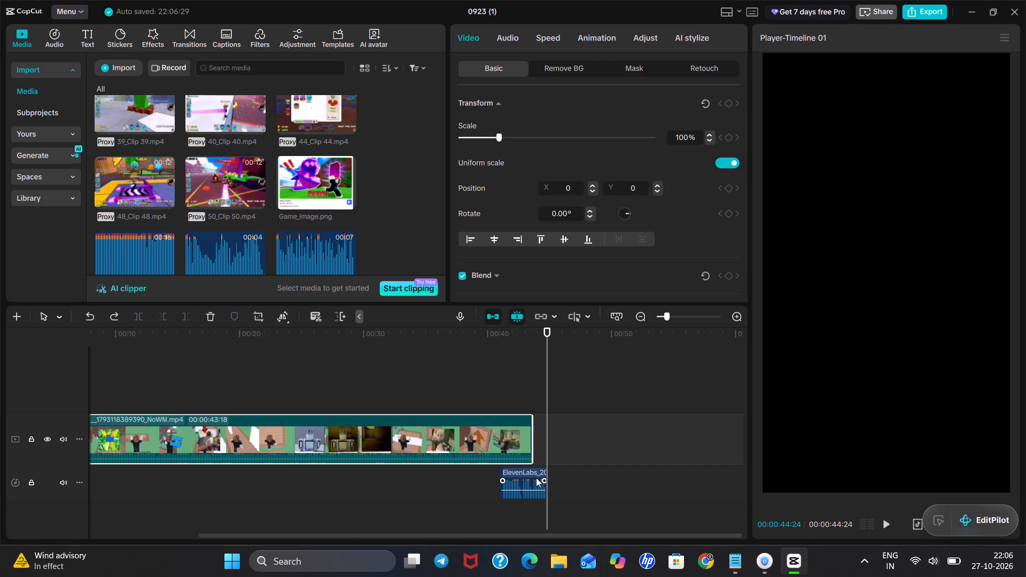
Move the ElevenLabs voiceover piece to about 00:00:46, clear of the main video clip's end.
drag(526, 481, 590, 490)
Set the speed of the Everyone_Can_Relate_To_This clip to 1.10x.
click(502, 492)
drag(502, 492, 442, 449)
click(442, 449)
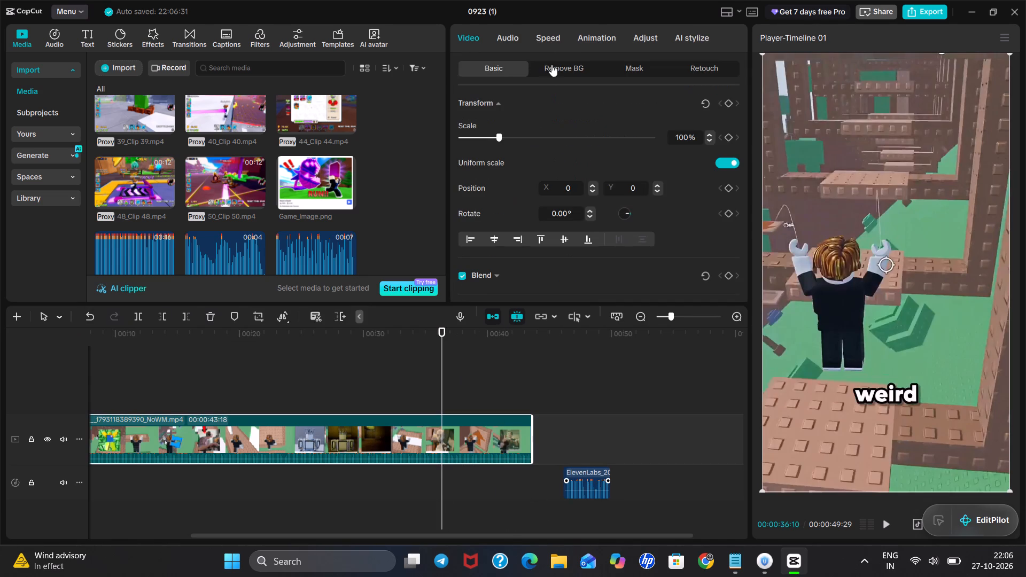
click(551, 40)
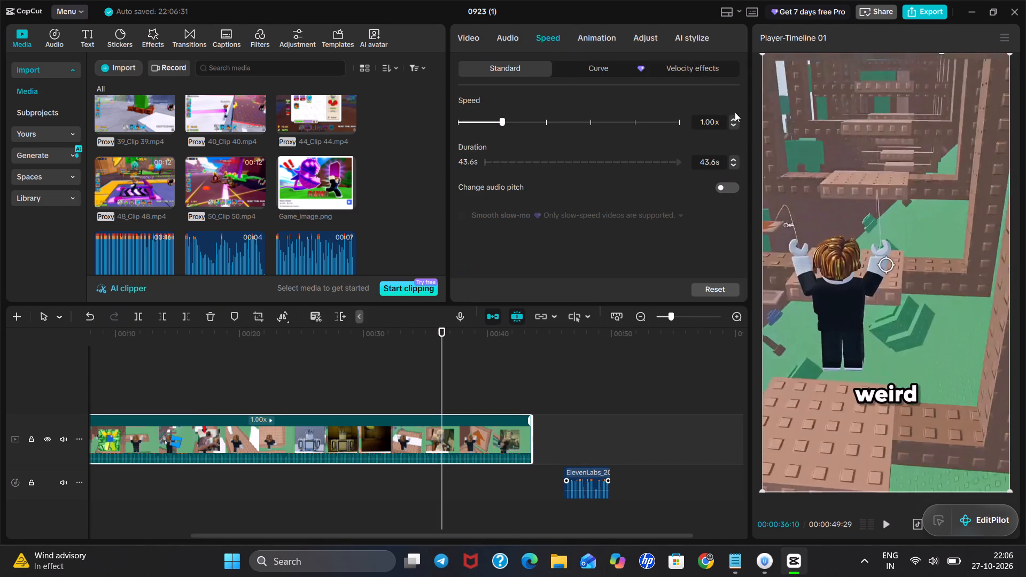
click(733, 118)
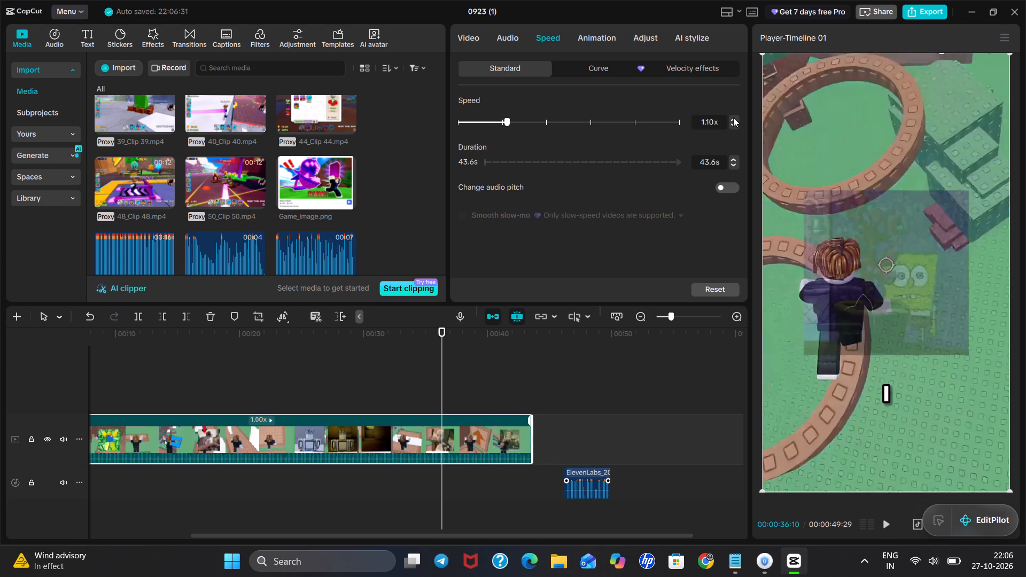
Play the sped-up clip from 00:00:00:00 to check its pacing through the backrooms prompts, finishing at its end.
click(275, 500)
drag(275, 500, 44, 494)
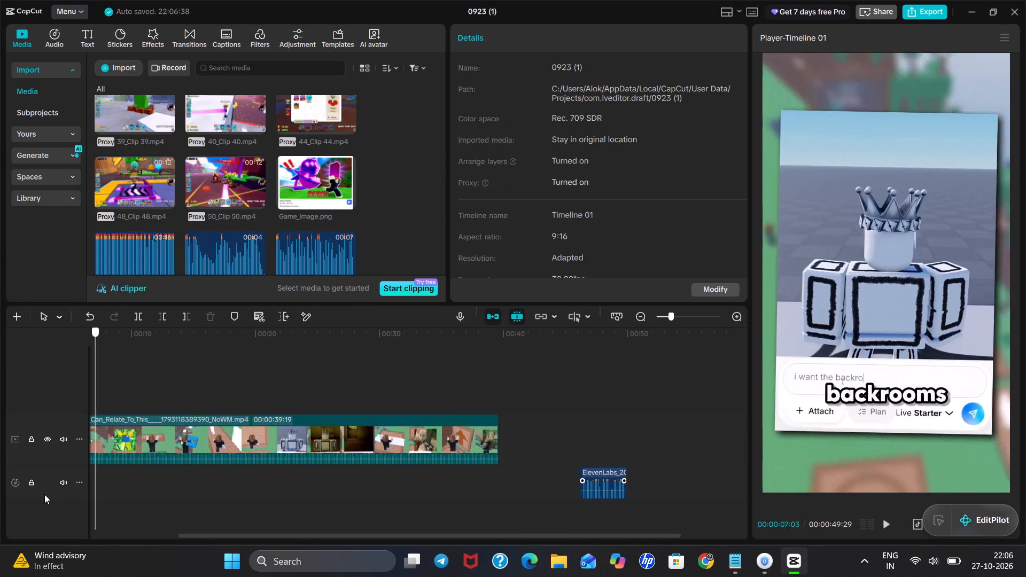
drag(44, 494, 39, 494)
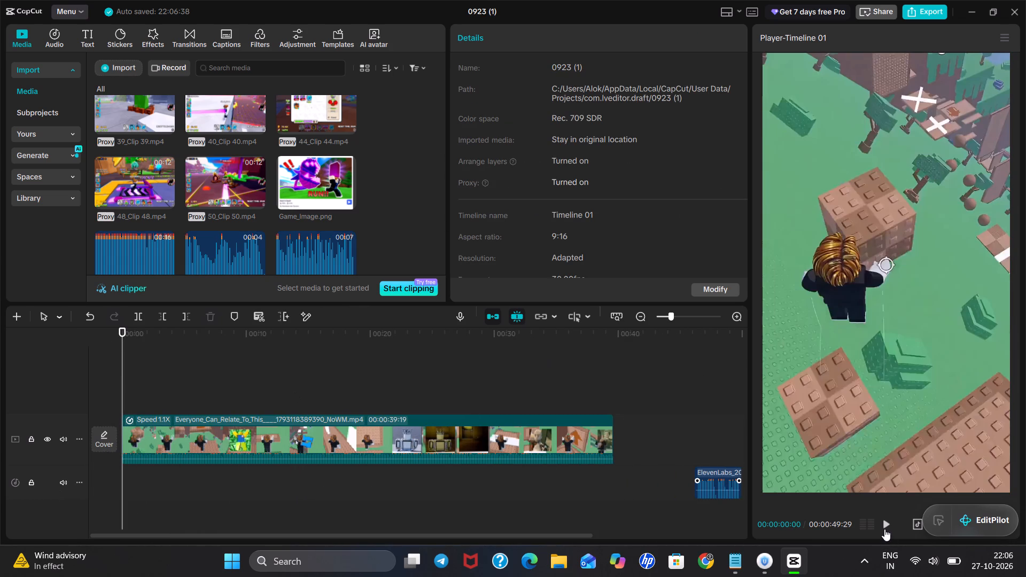
click(884, 529)
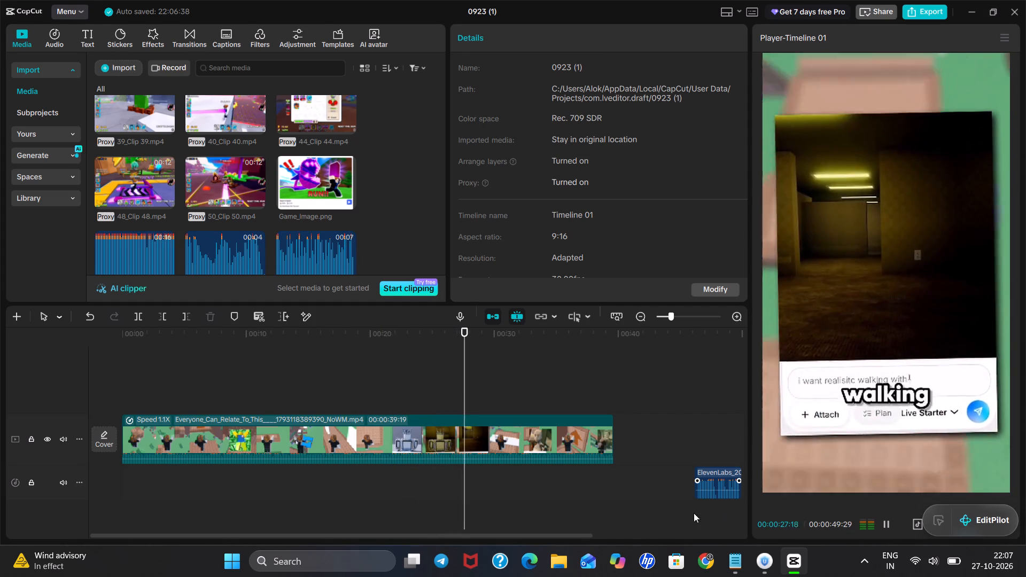
click(579, 479)
drag(579, 479, 615, 497)
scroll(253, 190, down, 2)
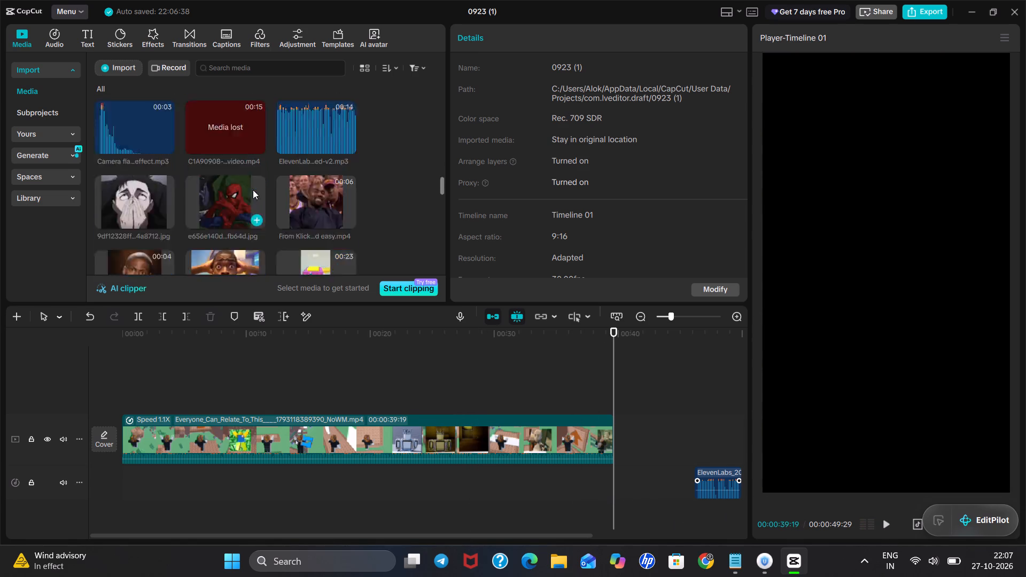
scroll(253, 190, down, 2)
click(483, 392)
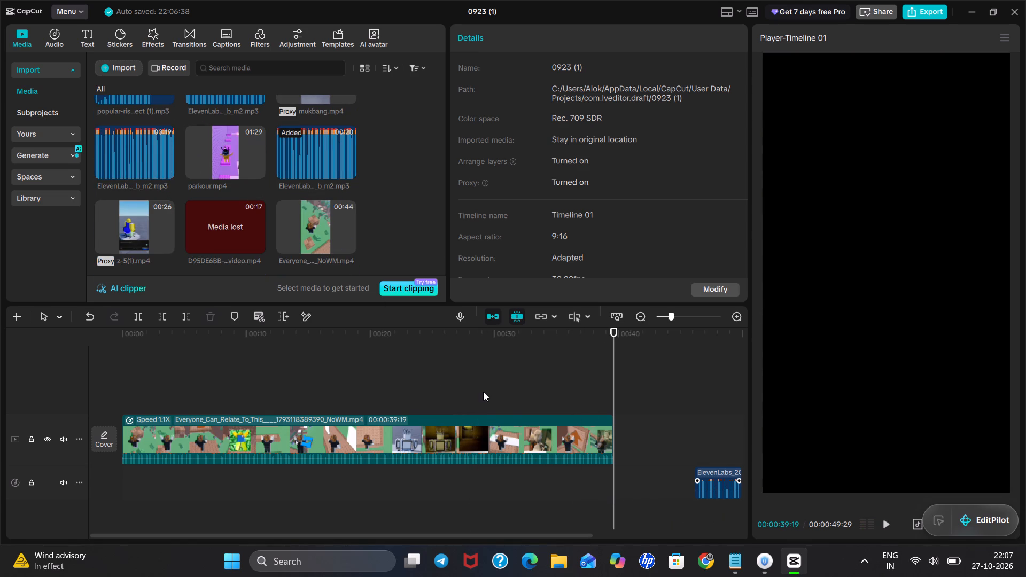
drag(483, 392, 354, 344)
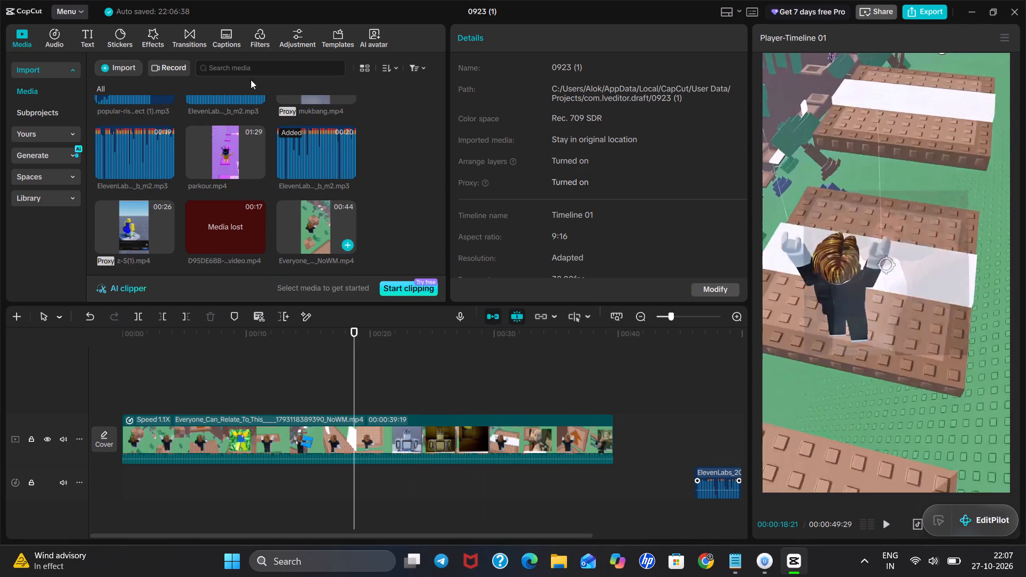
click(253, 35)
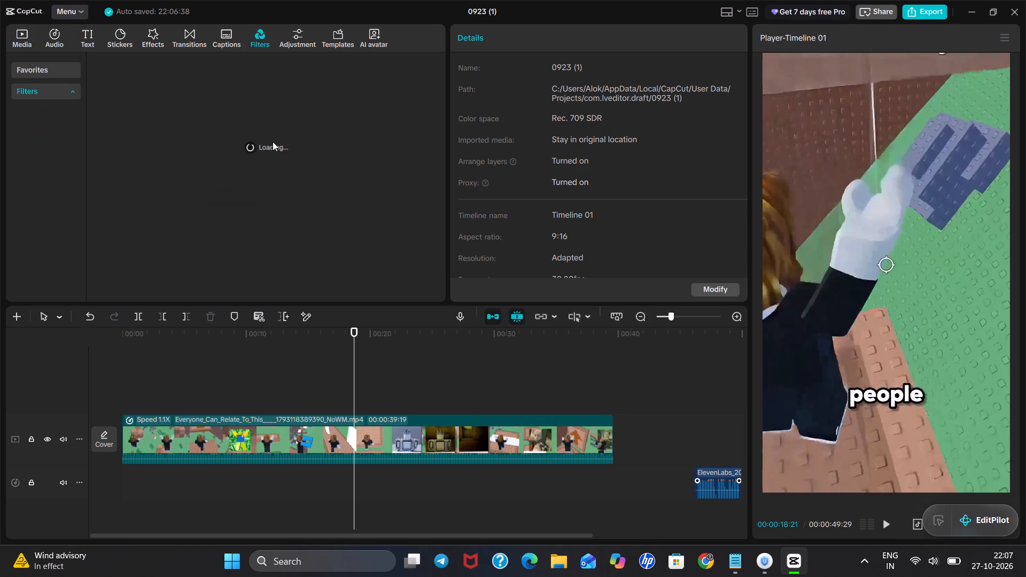
Delete the ElevenLabs voiceover piece that sits after the main video clip.
click(709, 476)
key(BackSpace)
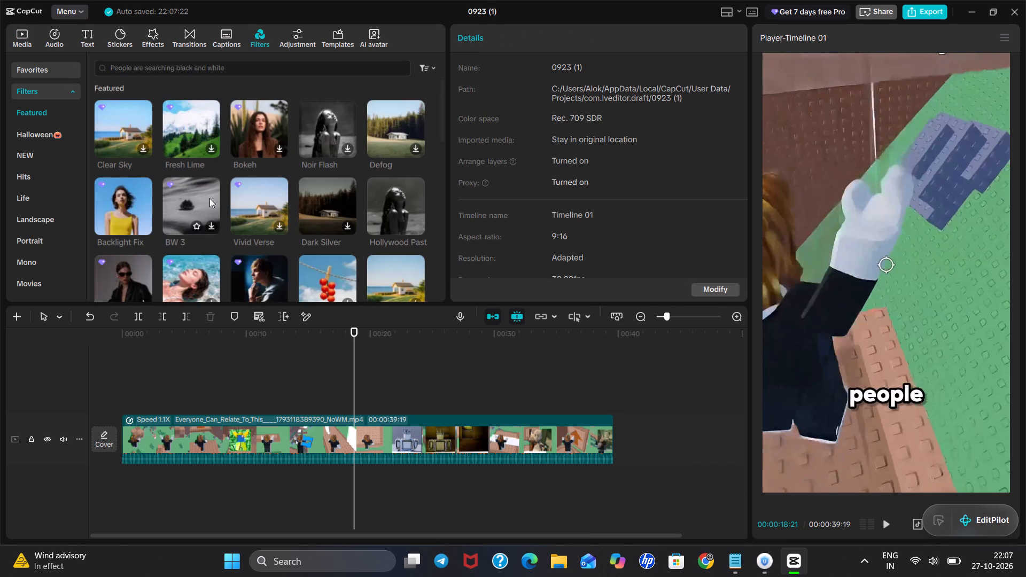
Play the video from 00:00:01:01 to 00:00:08:08 to check the narration at the new speed.
click(250, 386)
drag(250, 386, 135, 441)
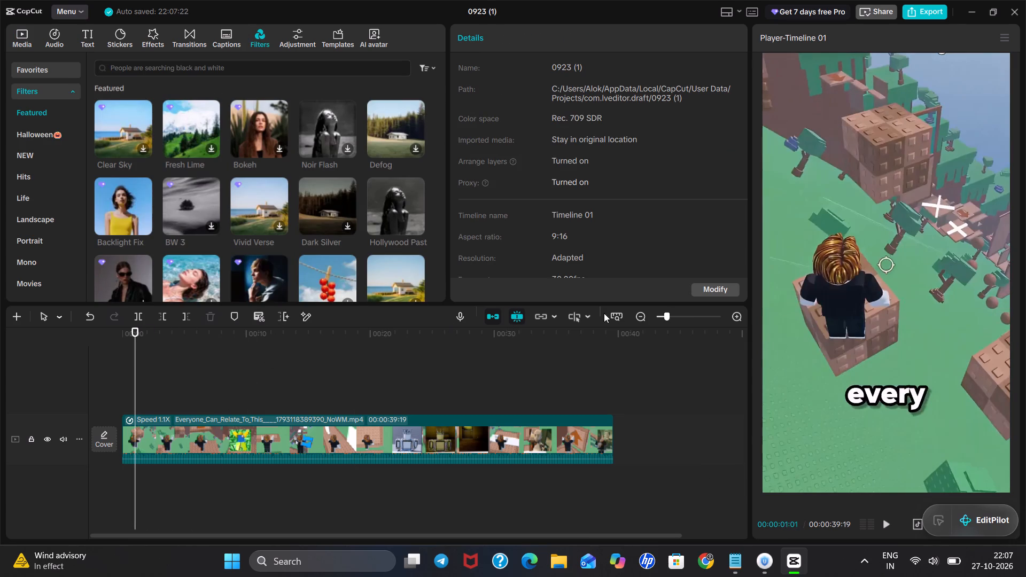
click(880, 527)
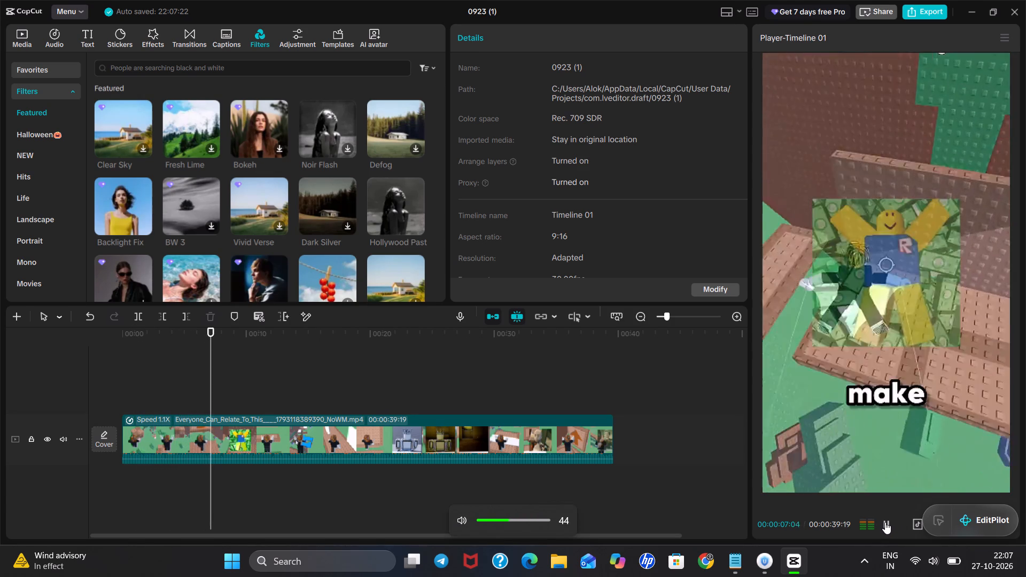
click(885, 522)
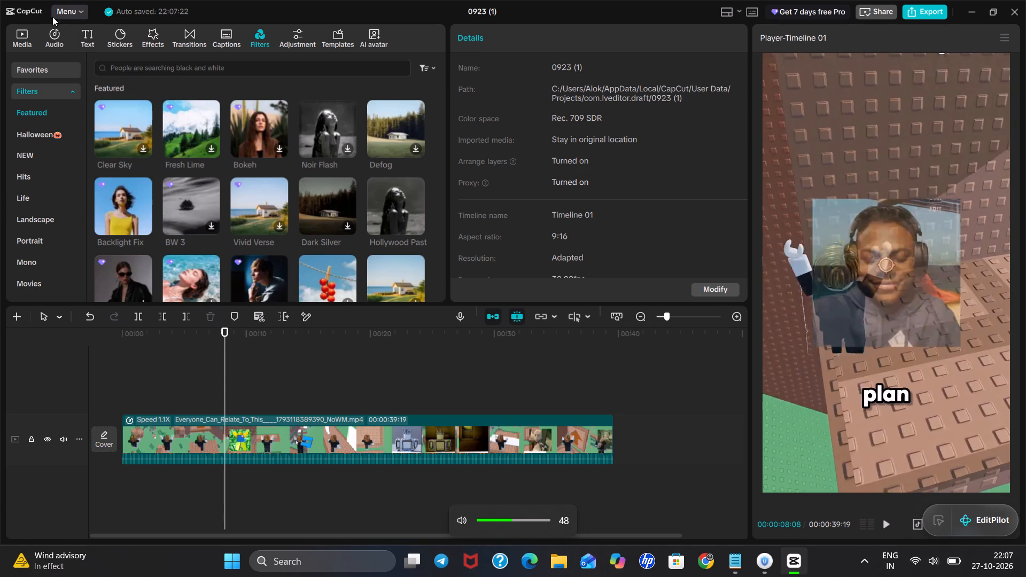
Find Elevator Music (MAIN SOUND).mp3 in the imported media and add it beneath the main video clip from the timeline's start.
click(26, 30)
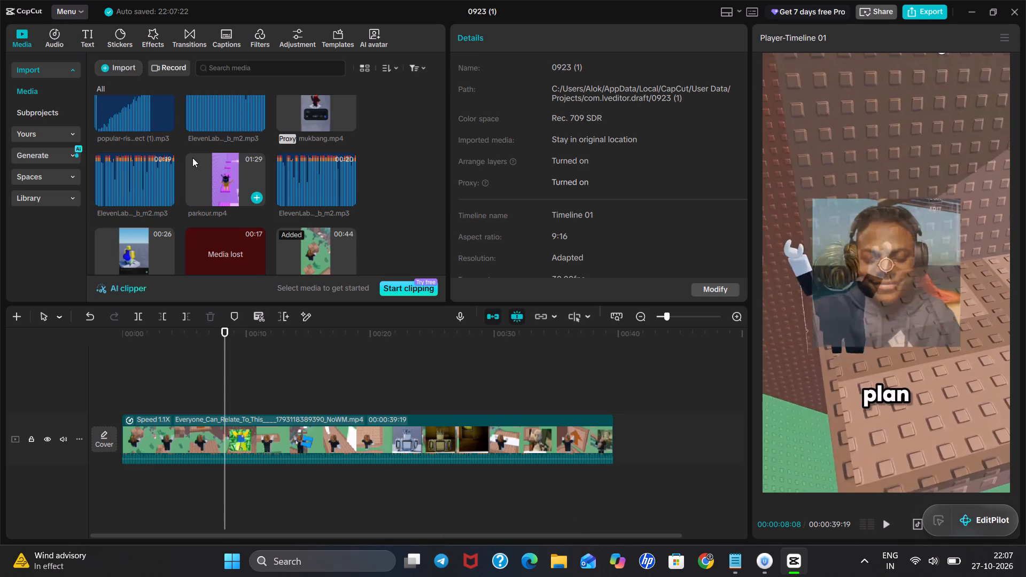
scroll(192, 158, up, 3)
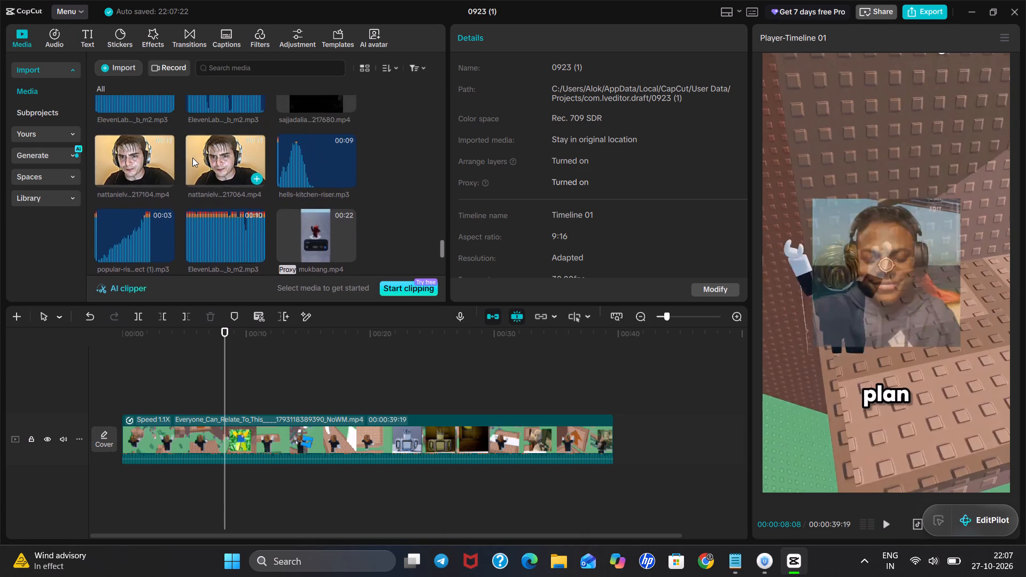
scroll(192, 158, up, 9)
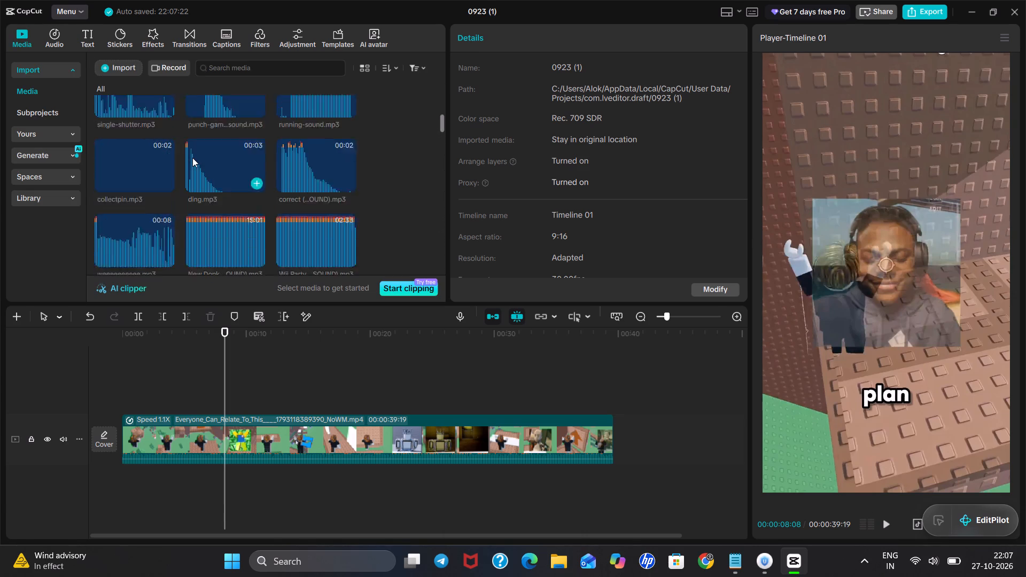
scroll(192, 158, up, 1)
scroll(192, 158, down, 1)
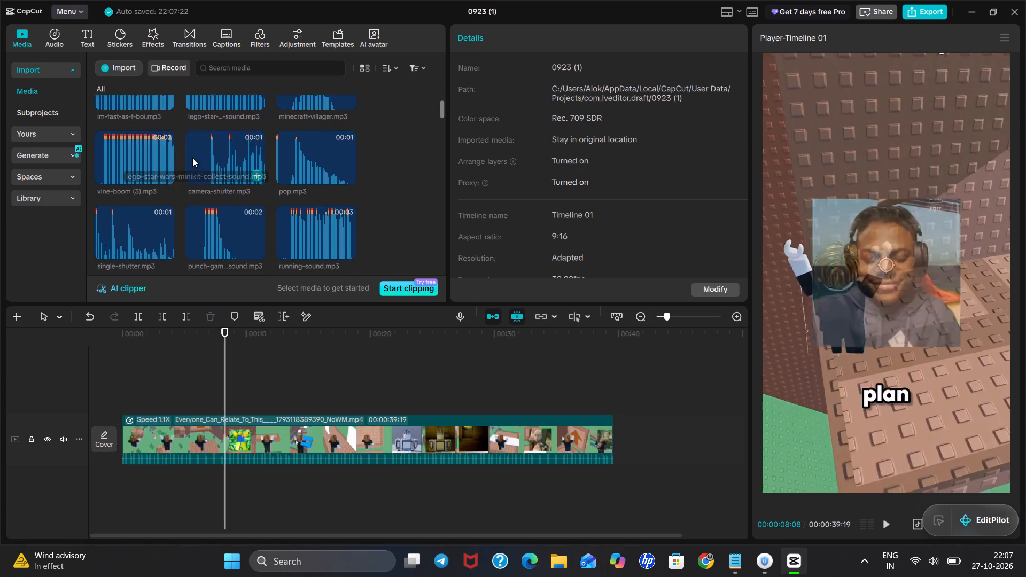
scroll(192, 158, down, 2)
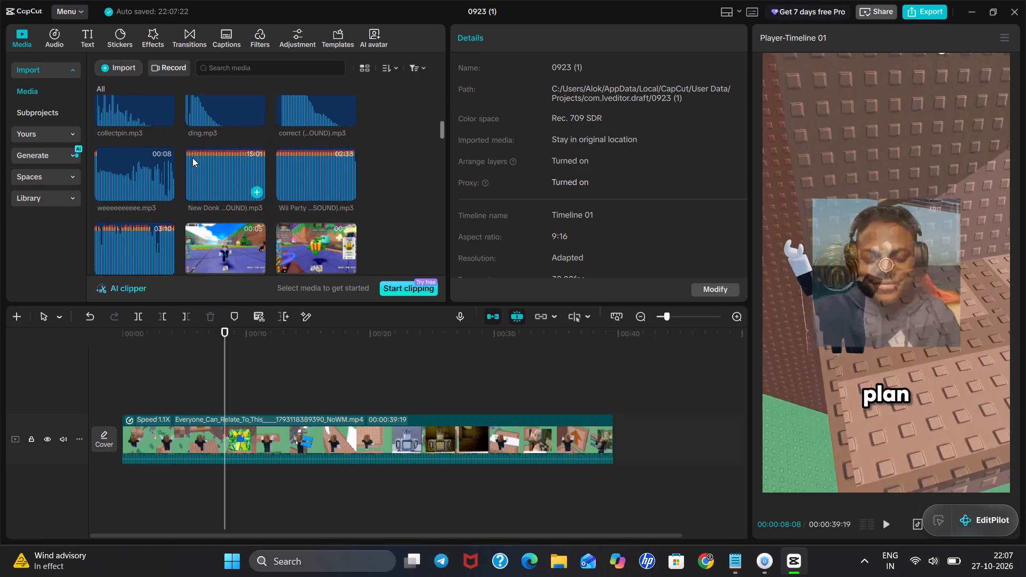
scroll(192, 158, down, 1)
drag(130, 222, 110, 426)
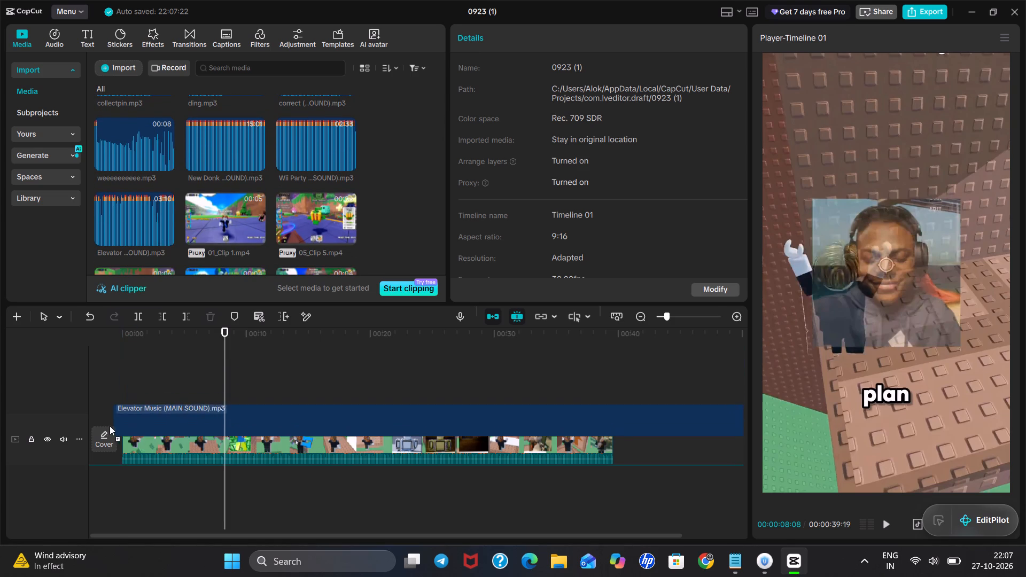
drag(110, 426, 105, 431)
Trim about 0.6 s off the beginning of the Elevator Music clip.
drag(122, 493, 128, 502)
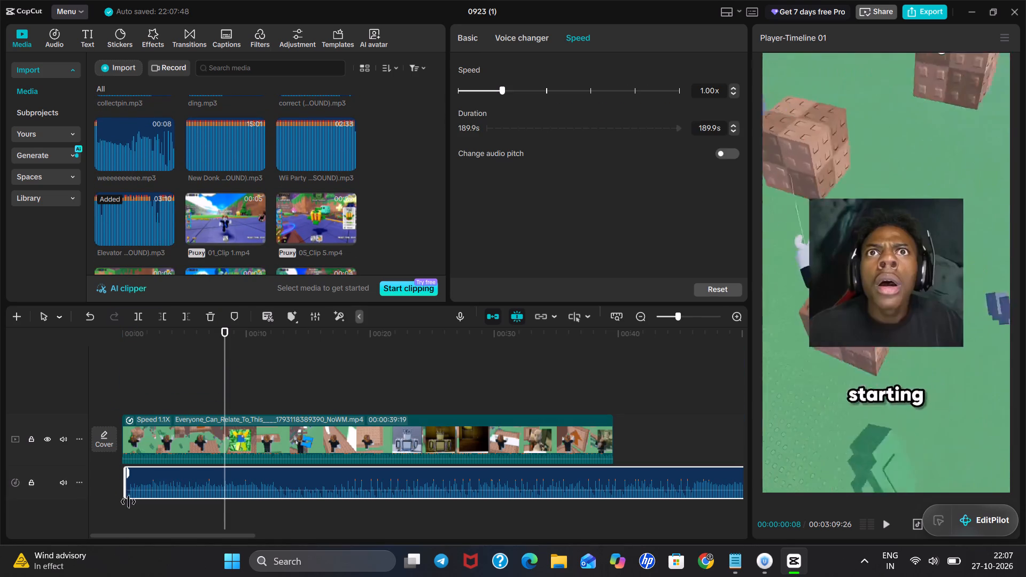
drag(128, 502, 130, 503)
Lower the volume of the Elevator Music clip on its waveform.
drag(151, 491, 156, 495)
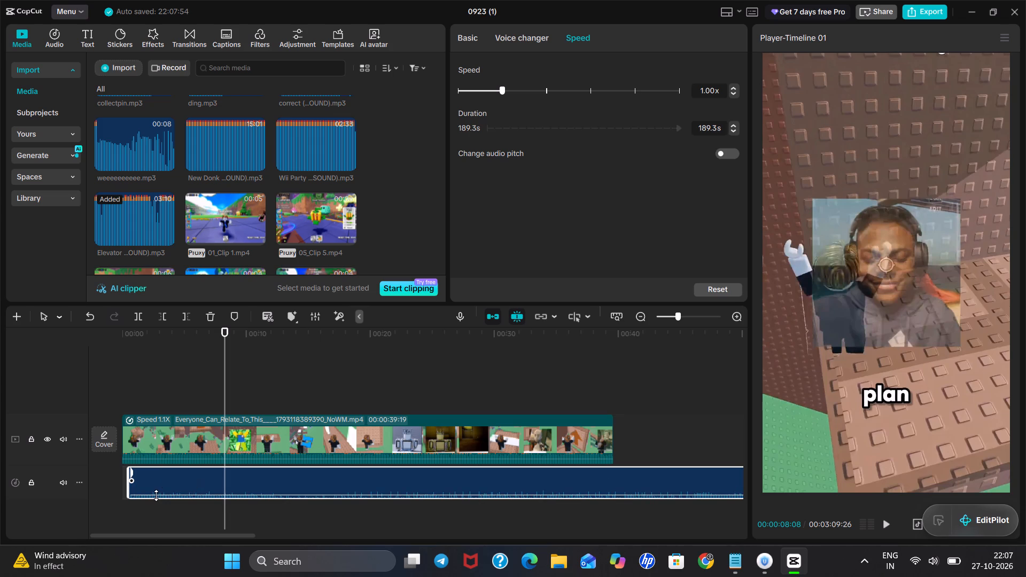
Move the trimmed Elevator Music clip to start at 00:00:00:00, aligned with the main video clip.
drag(165, 477, 133, 476)
Play the video from 00:00:00:00 and adjust the Elevator Music volume to about -13 dB against the narration.
click(150, 533)
drag(150, 533, 151, 512)
click(151, 512)
drag(151, 512, 100, 532)
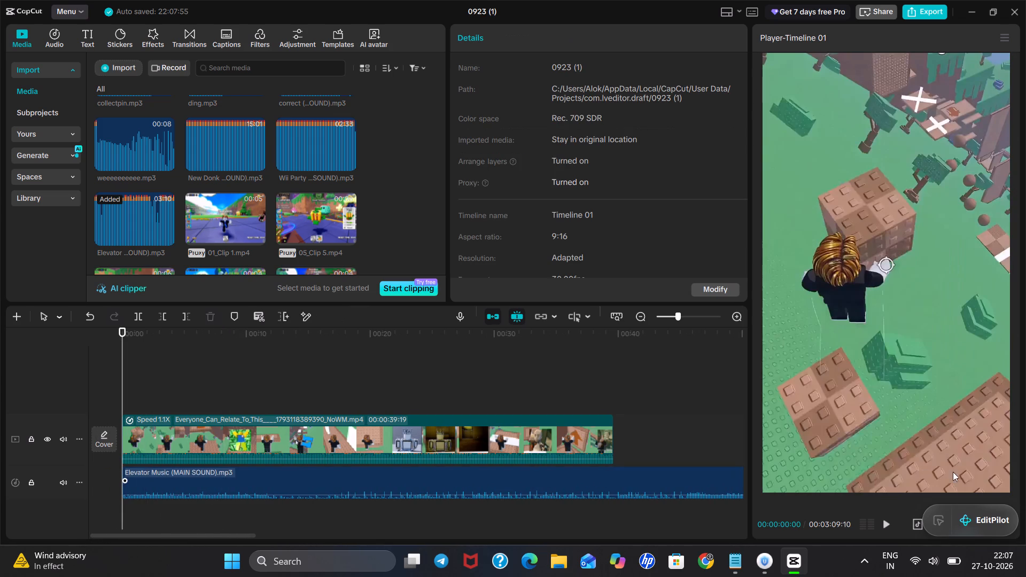
click(887, 527)
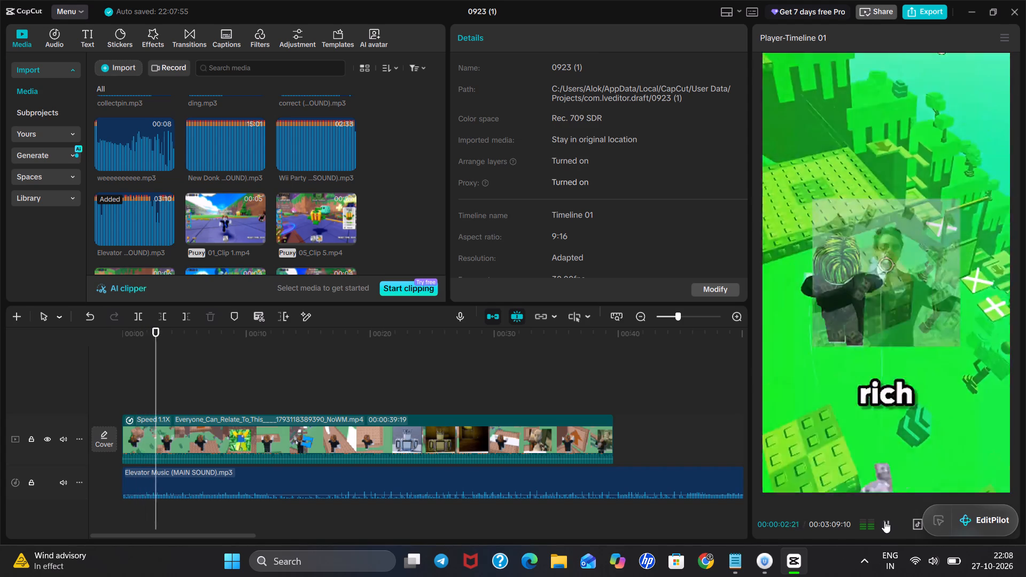
click(698, 495)
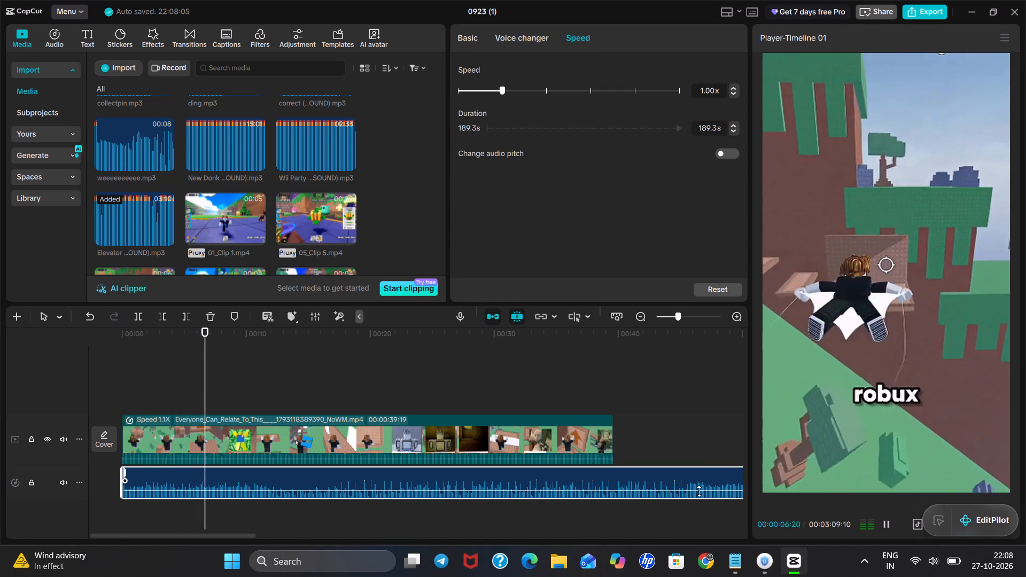
click(699, 491)
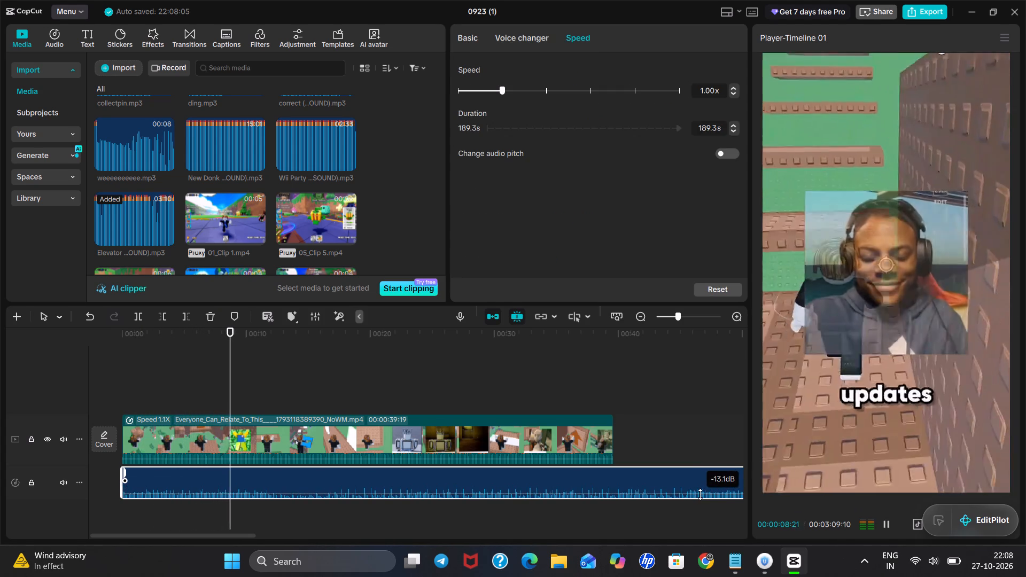
Split the Elevator Music at 00:00:39:19, where the main video clip ends, and delete the remainder.
click(610, 518)
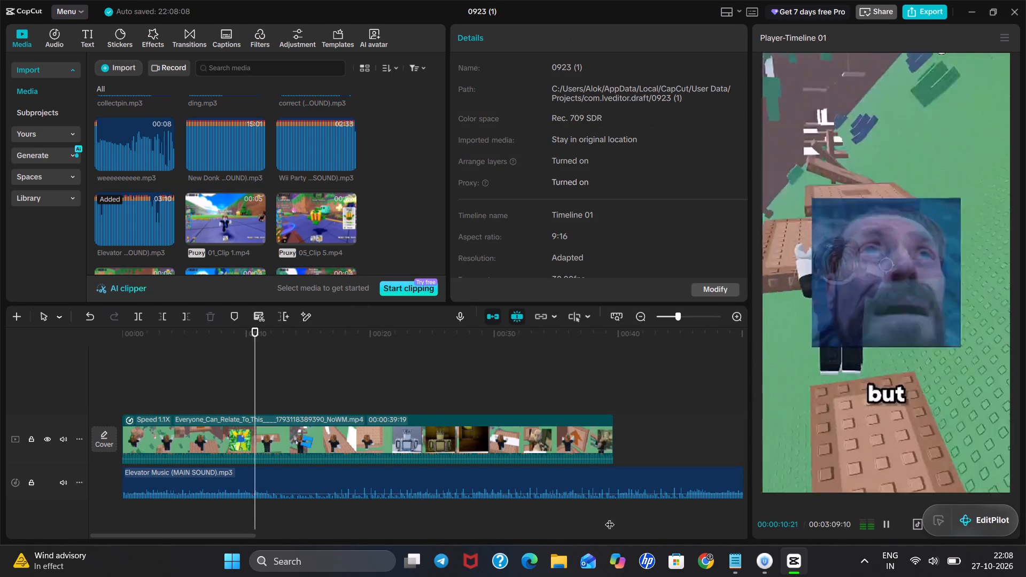
drag(610, 518, 615, 523)
click(572, 483)
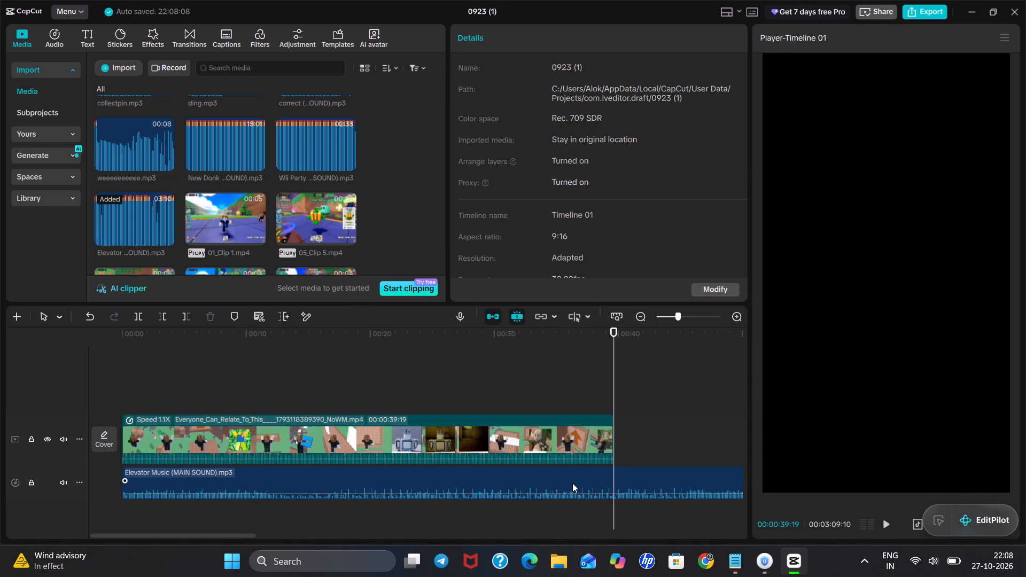
click(142, 314)
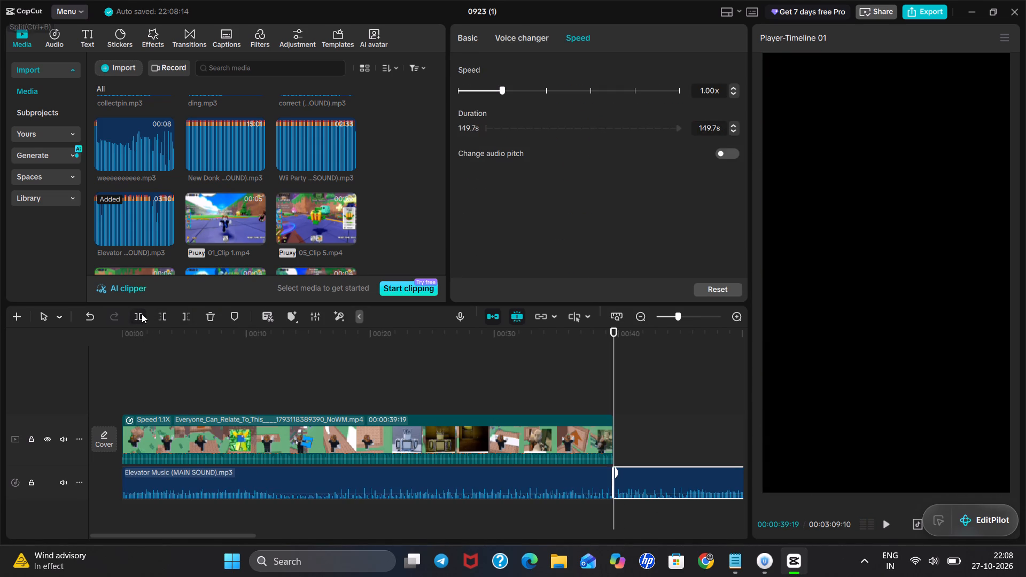
key(BackSpace)
Play the video from the start to about 00:00:35 to check the narration and music together.
click(162, 383)
drag(162, 383, 71, 432)
click(887, 522)
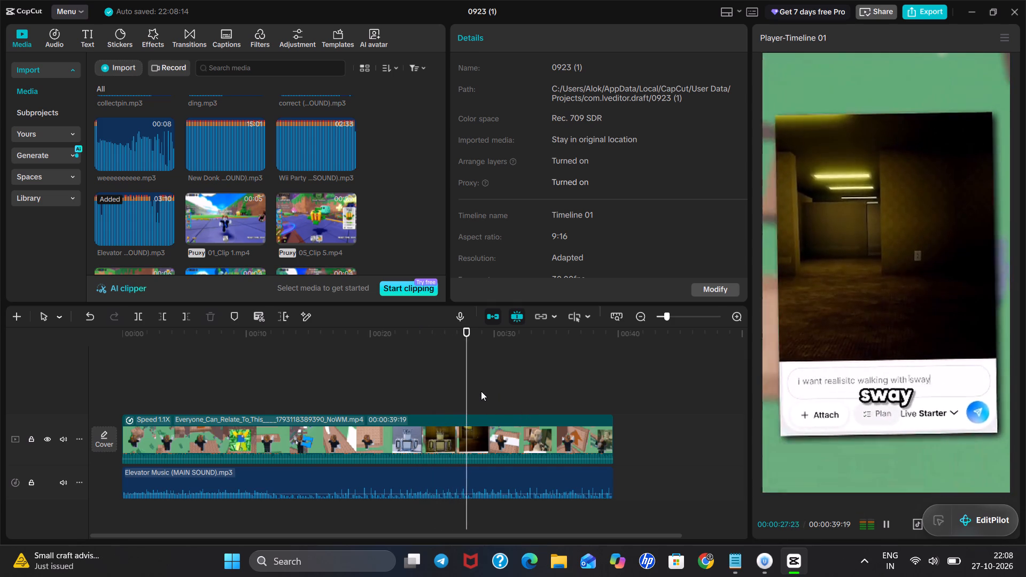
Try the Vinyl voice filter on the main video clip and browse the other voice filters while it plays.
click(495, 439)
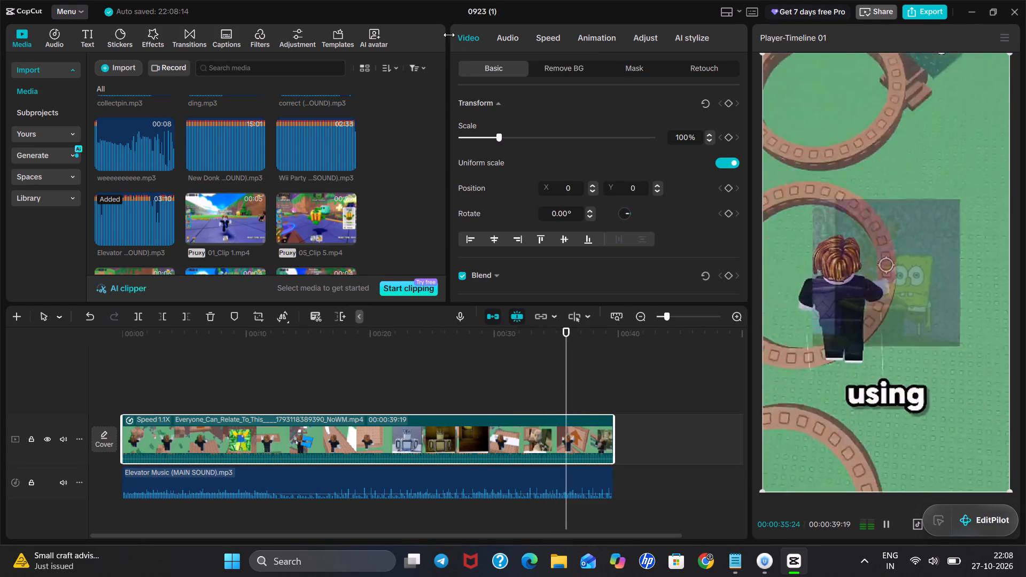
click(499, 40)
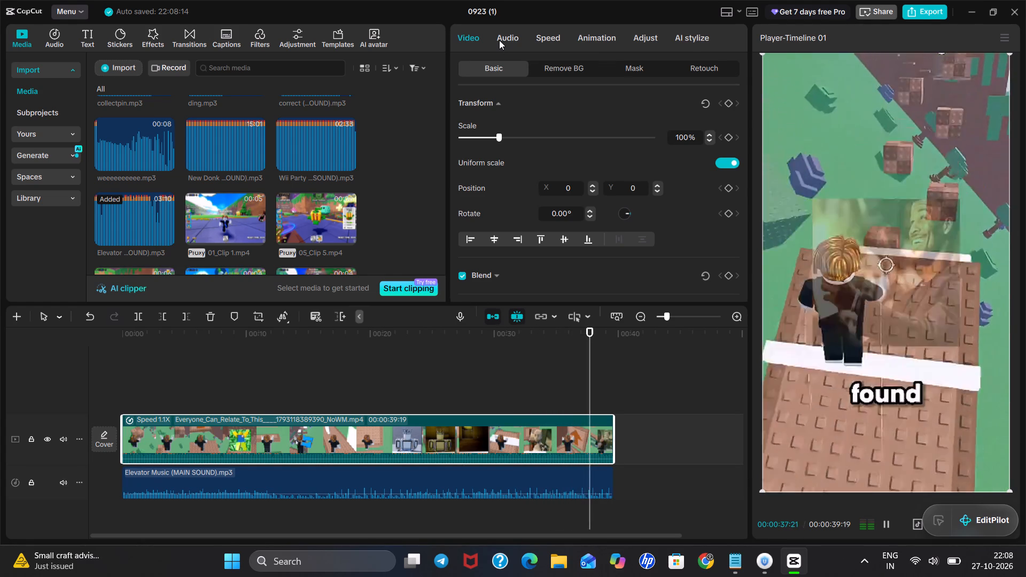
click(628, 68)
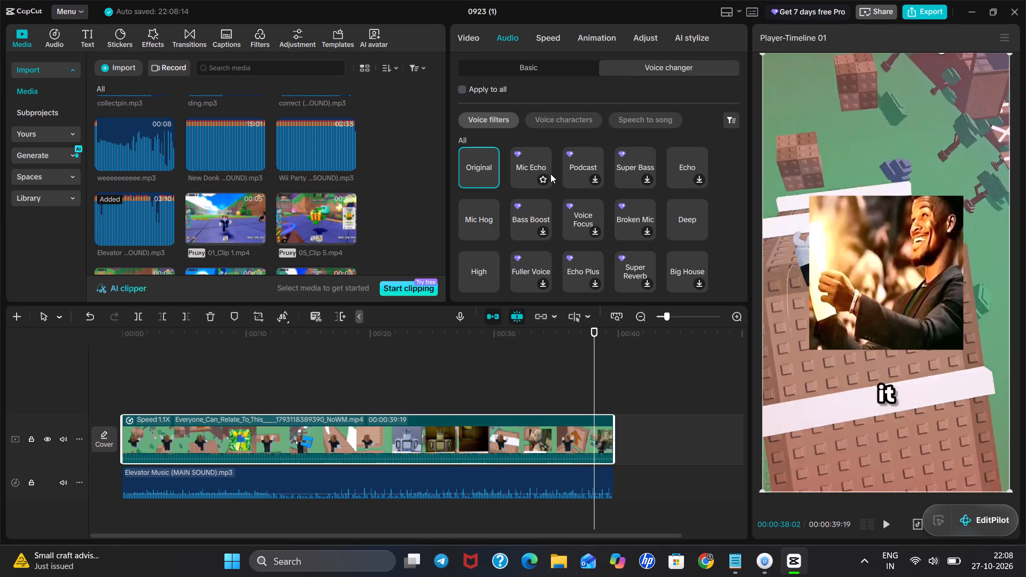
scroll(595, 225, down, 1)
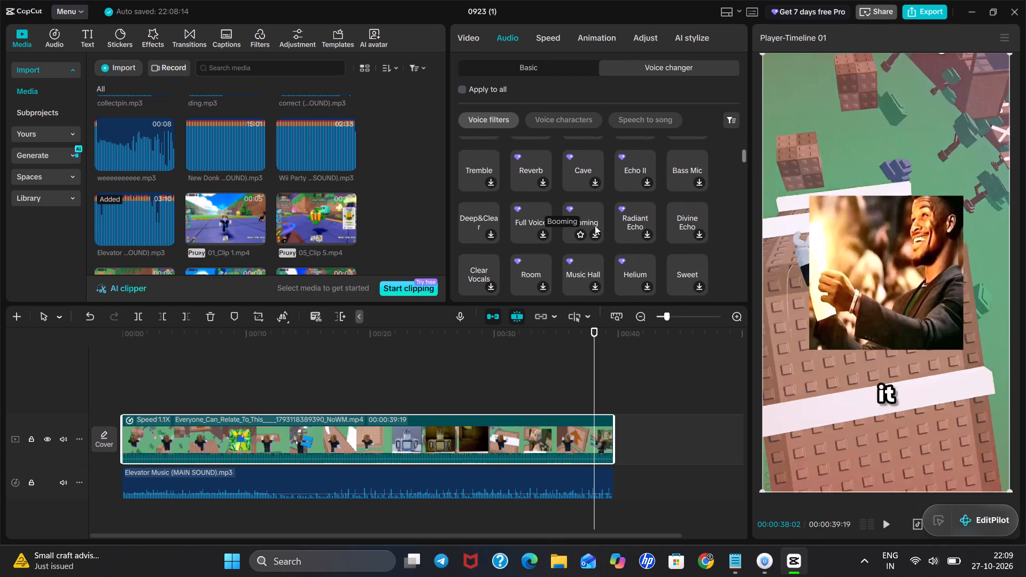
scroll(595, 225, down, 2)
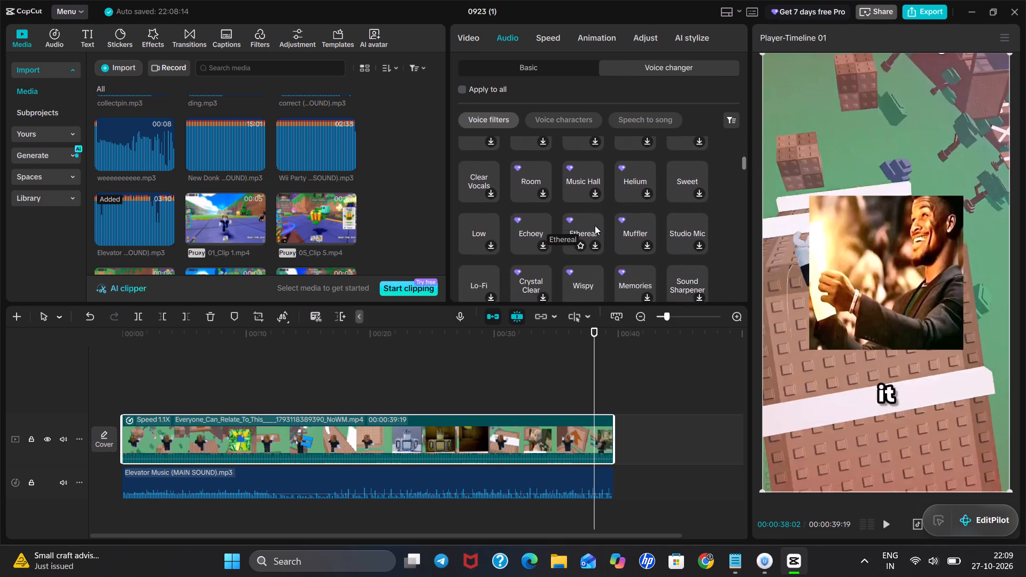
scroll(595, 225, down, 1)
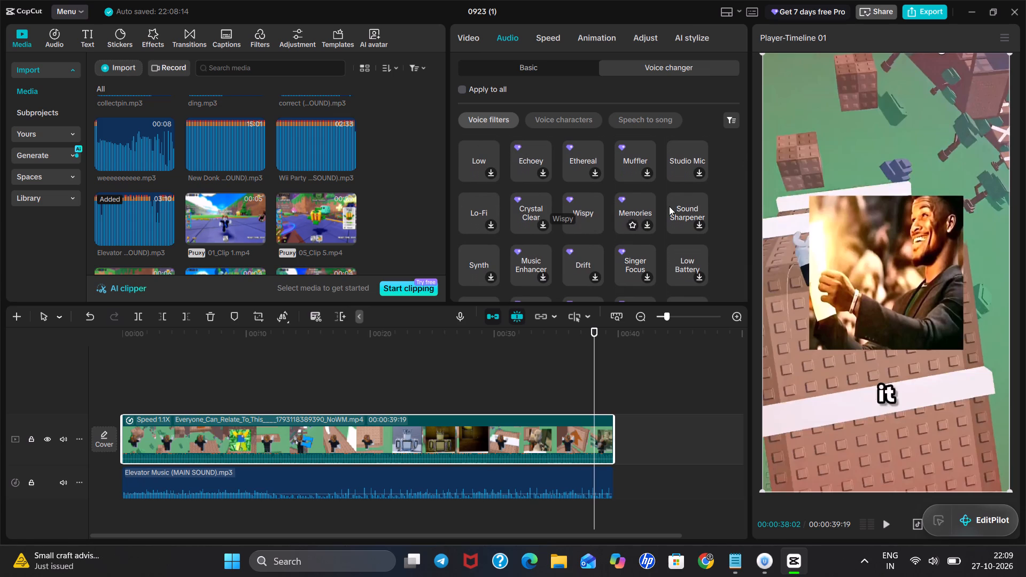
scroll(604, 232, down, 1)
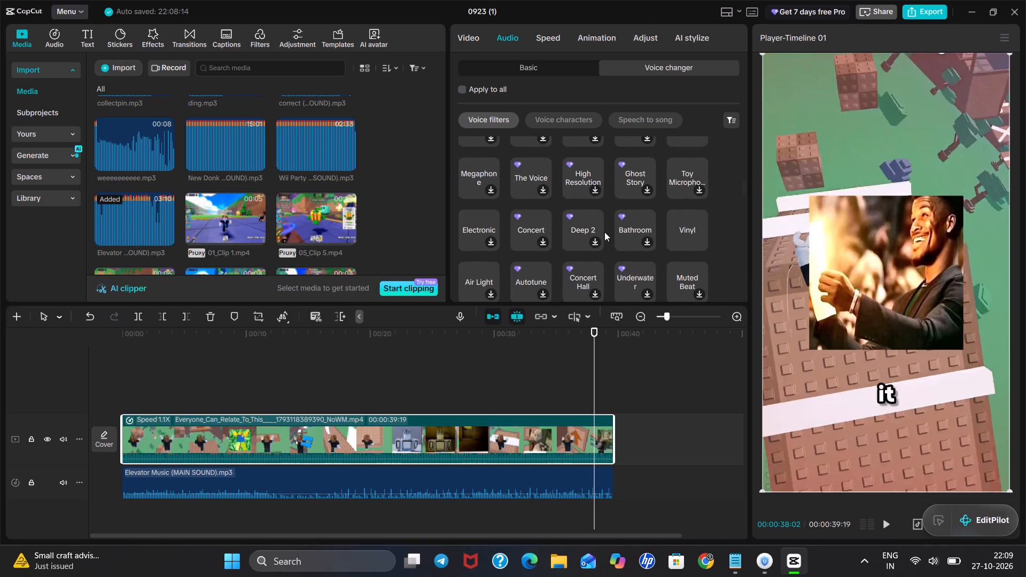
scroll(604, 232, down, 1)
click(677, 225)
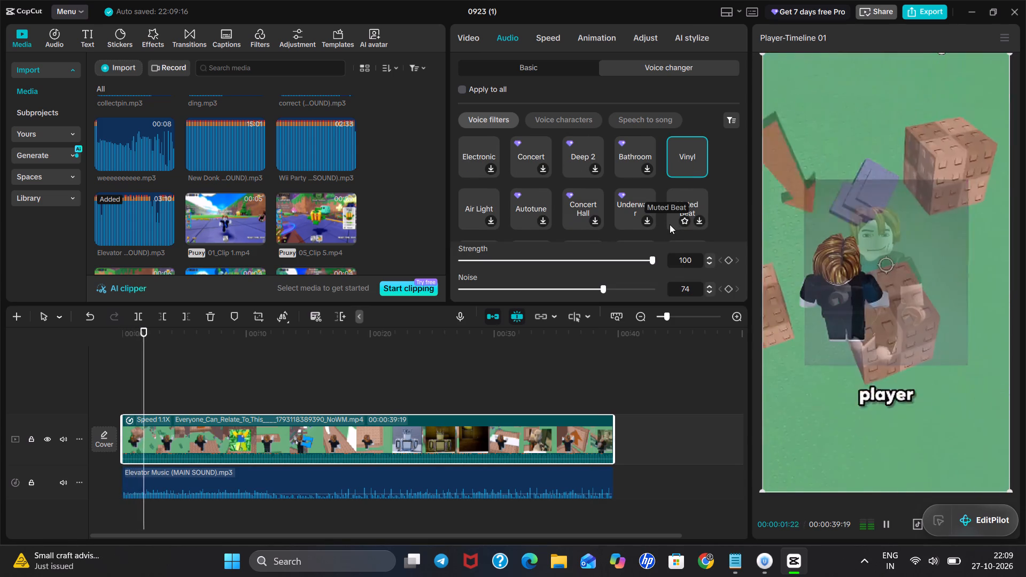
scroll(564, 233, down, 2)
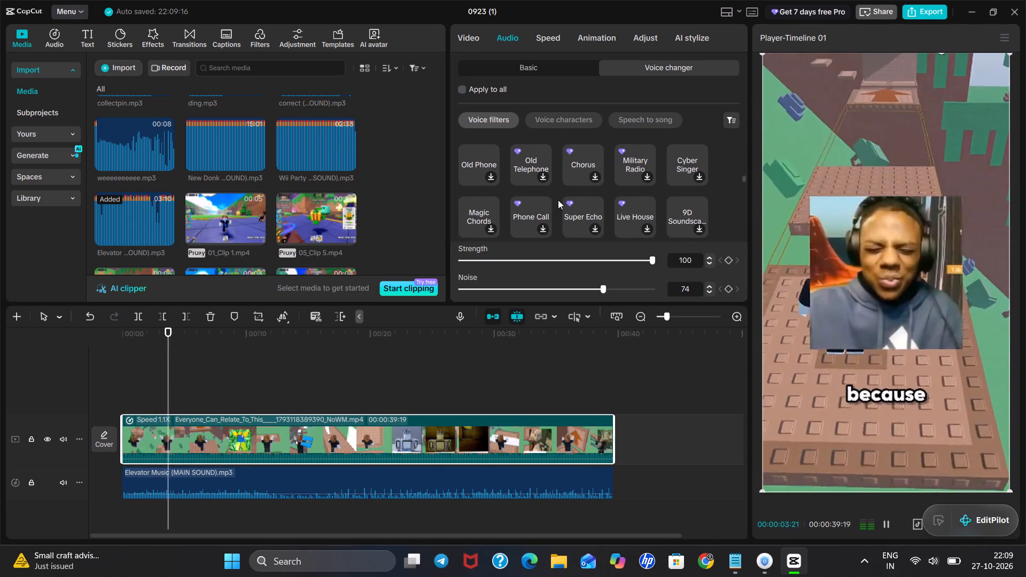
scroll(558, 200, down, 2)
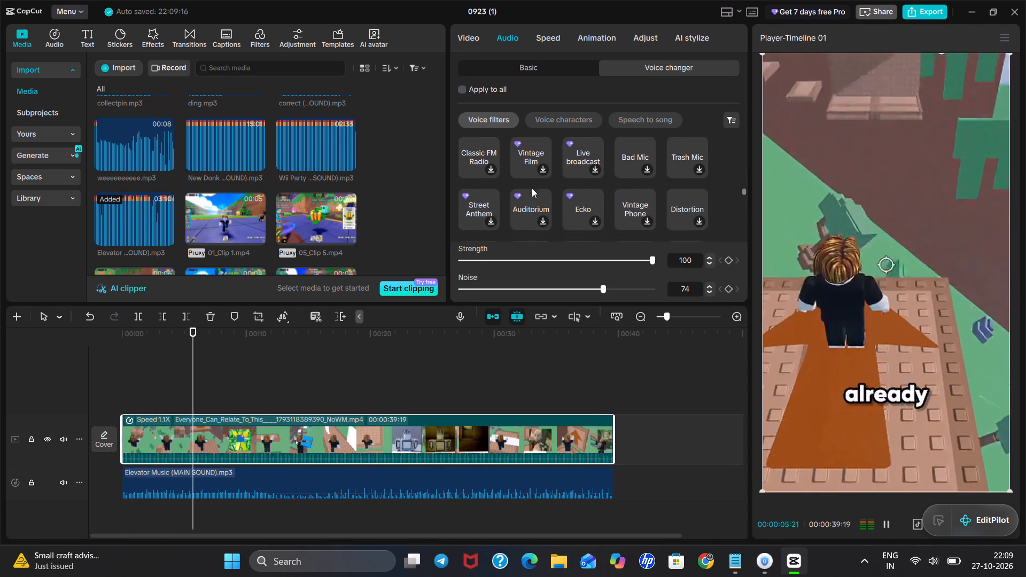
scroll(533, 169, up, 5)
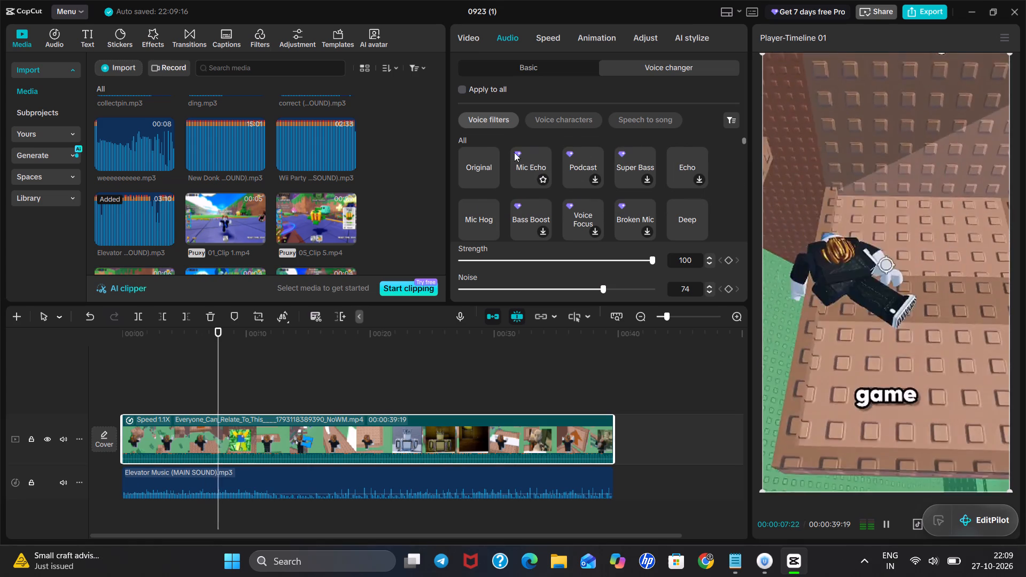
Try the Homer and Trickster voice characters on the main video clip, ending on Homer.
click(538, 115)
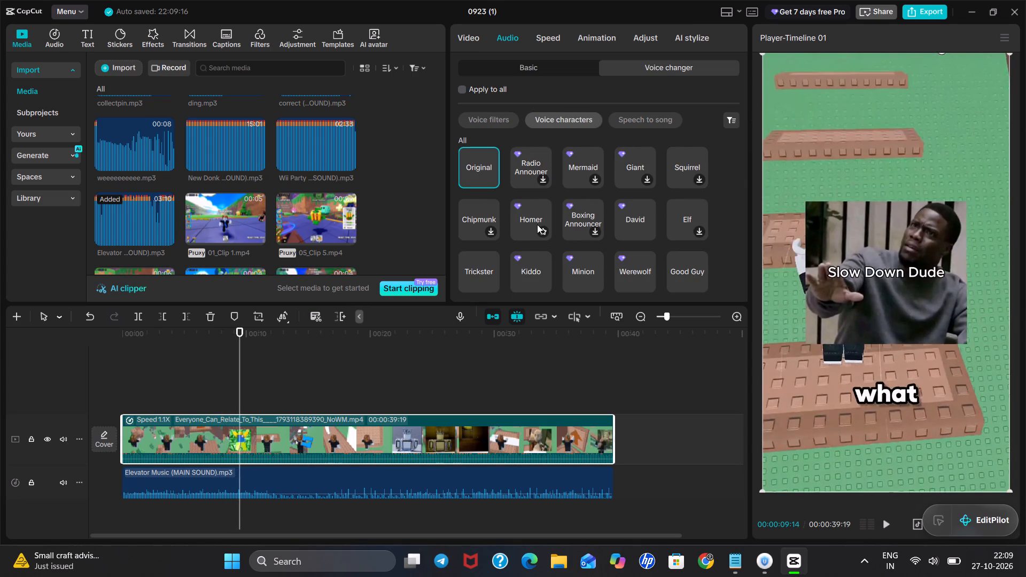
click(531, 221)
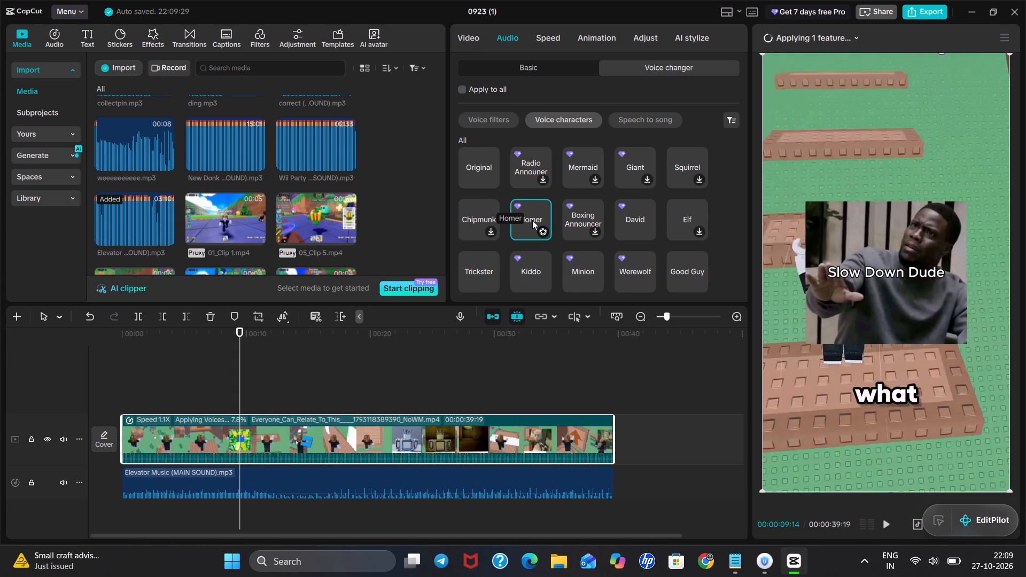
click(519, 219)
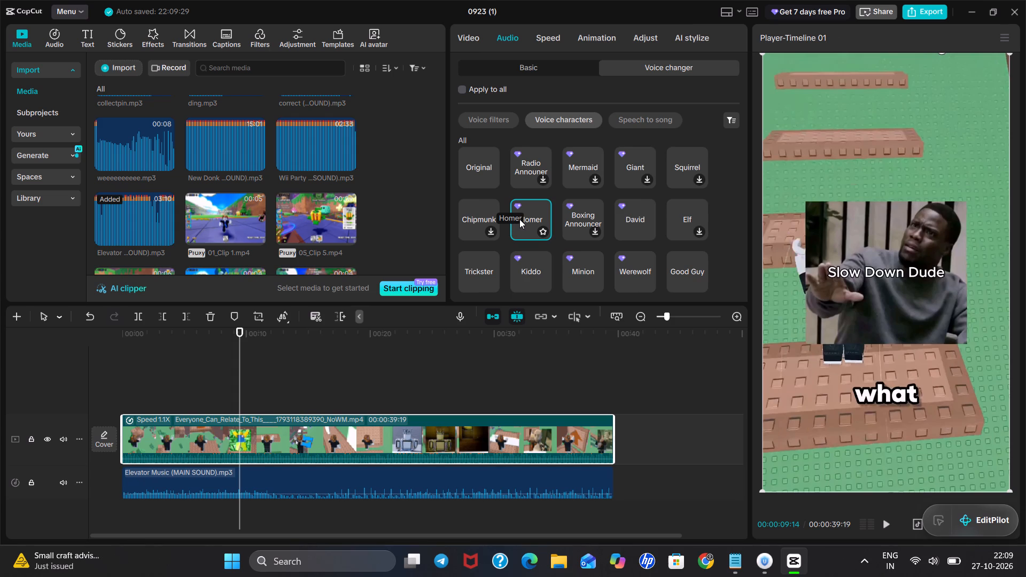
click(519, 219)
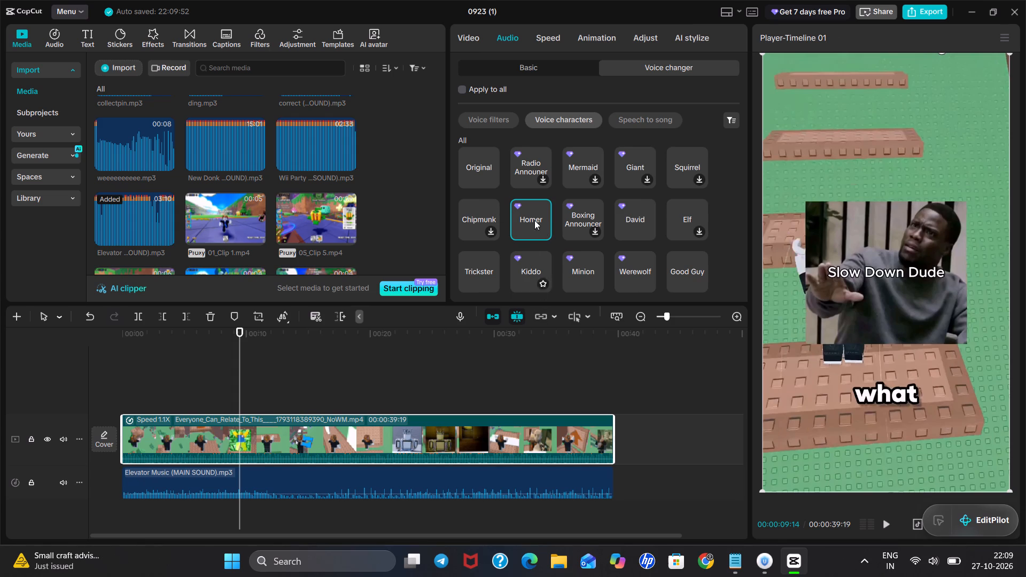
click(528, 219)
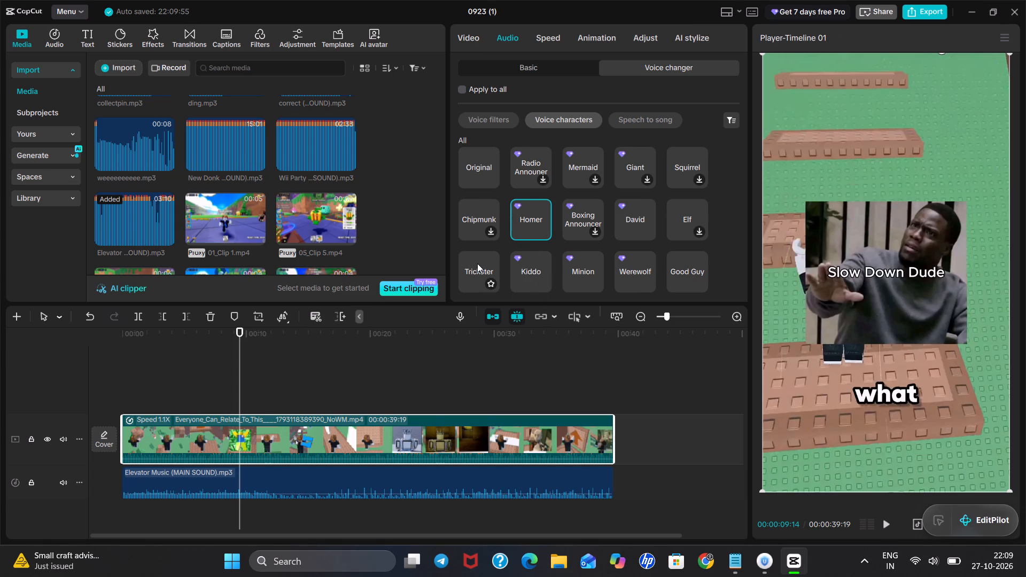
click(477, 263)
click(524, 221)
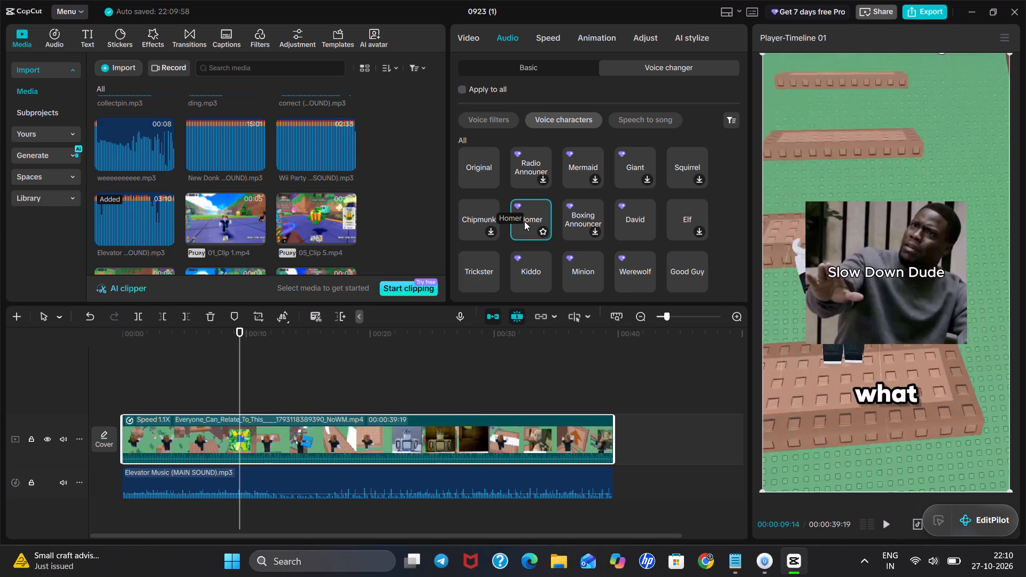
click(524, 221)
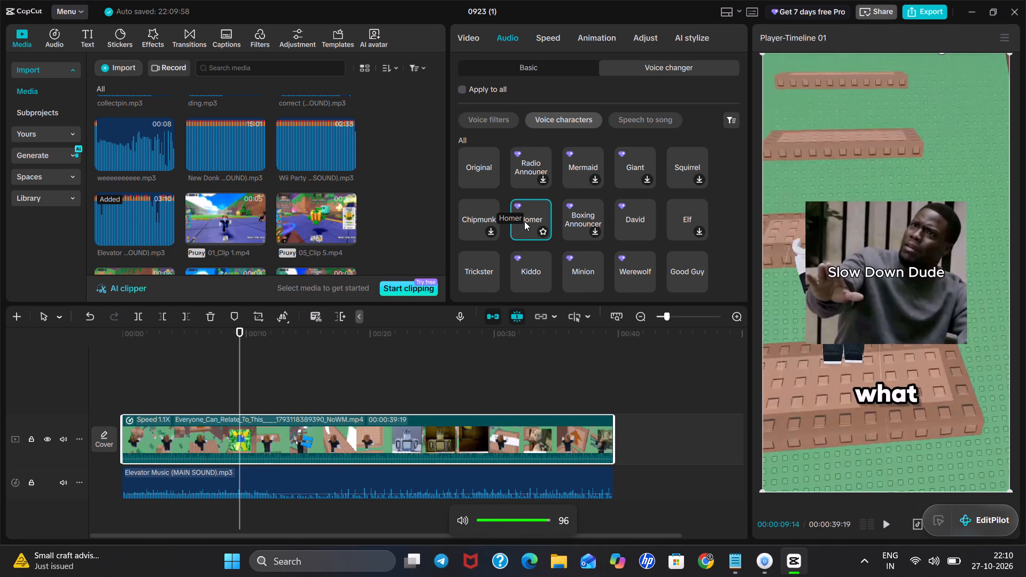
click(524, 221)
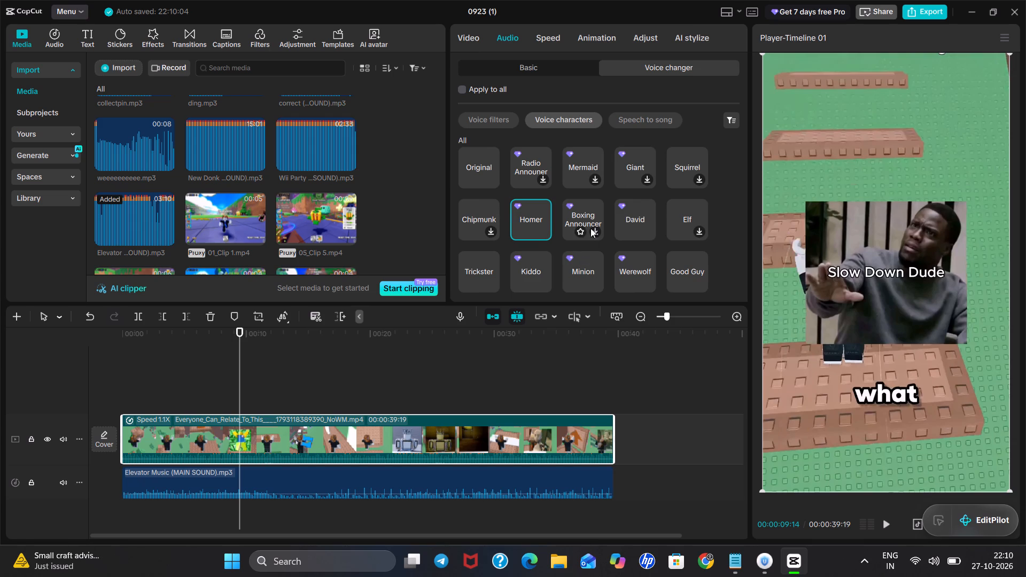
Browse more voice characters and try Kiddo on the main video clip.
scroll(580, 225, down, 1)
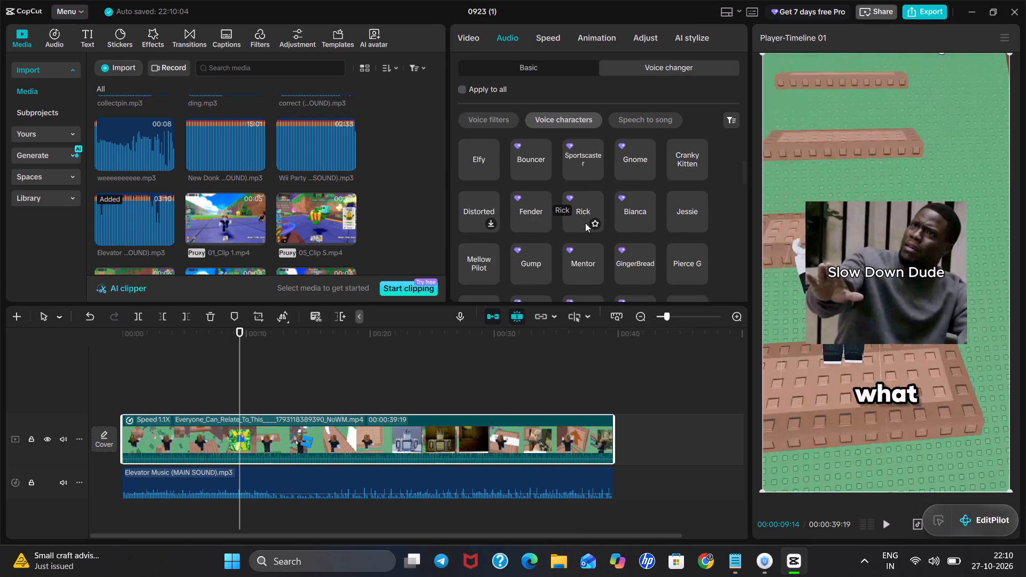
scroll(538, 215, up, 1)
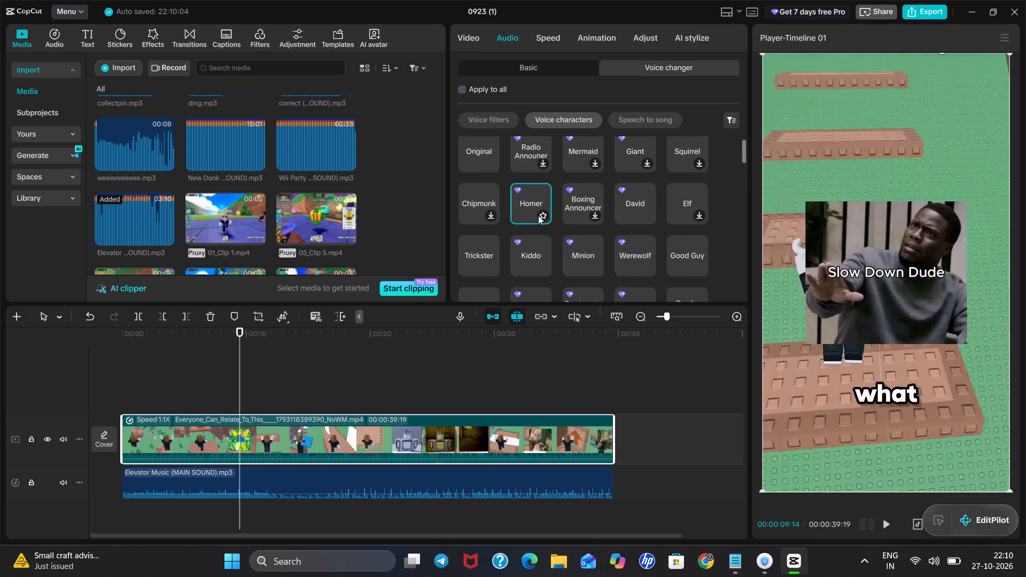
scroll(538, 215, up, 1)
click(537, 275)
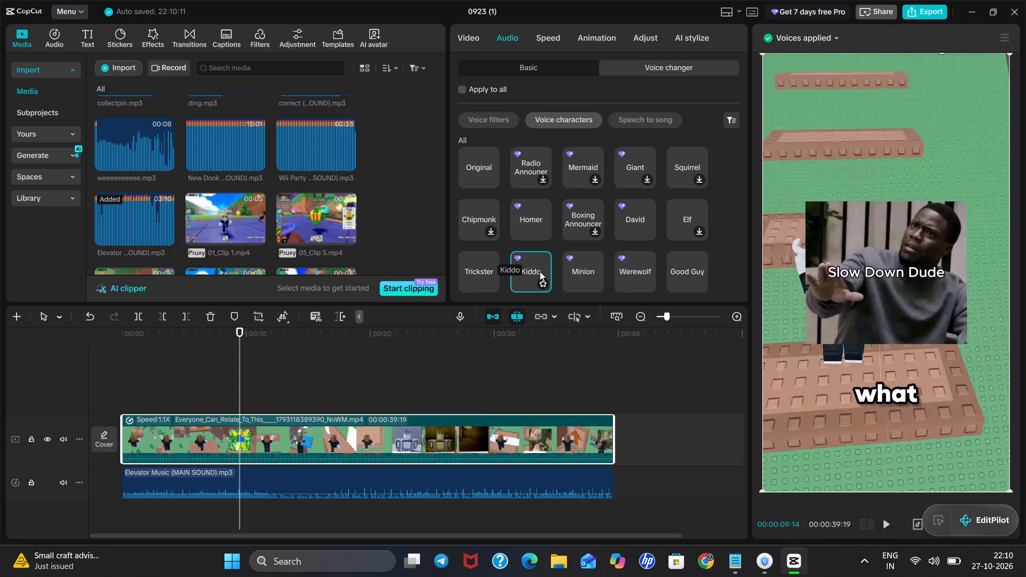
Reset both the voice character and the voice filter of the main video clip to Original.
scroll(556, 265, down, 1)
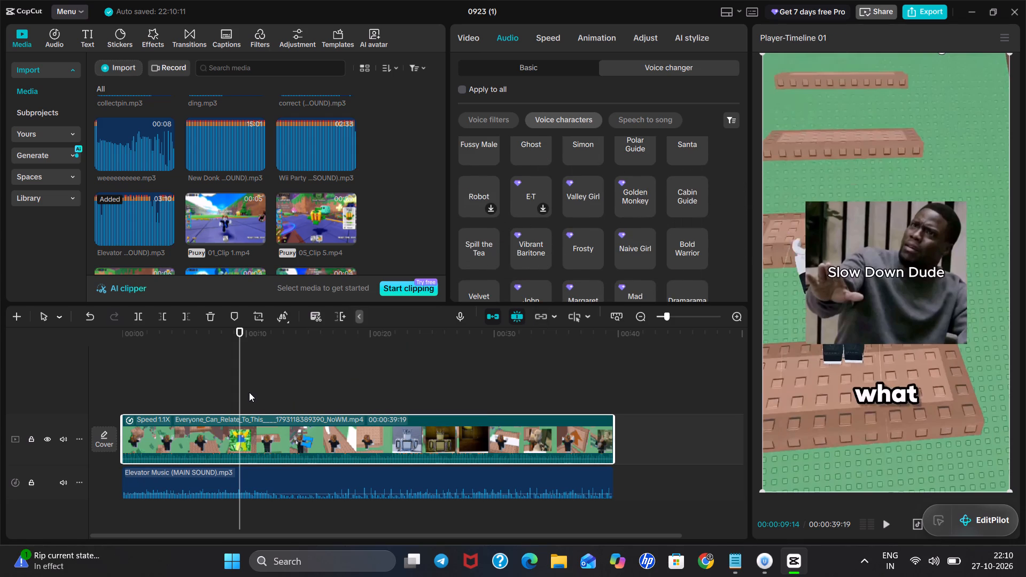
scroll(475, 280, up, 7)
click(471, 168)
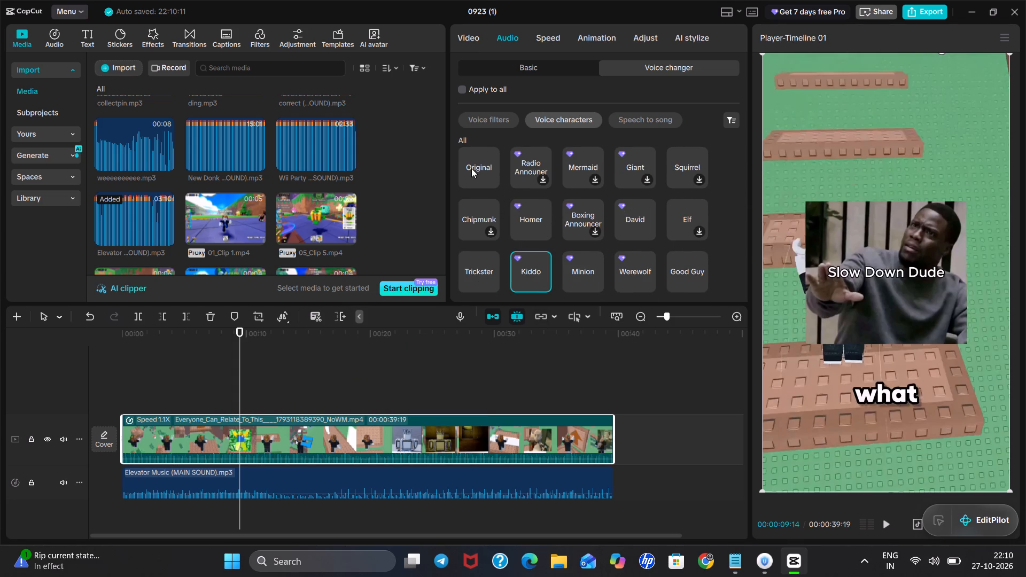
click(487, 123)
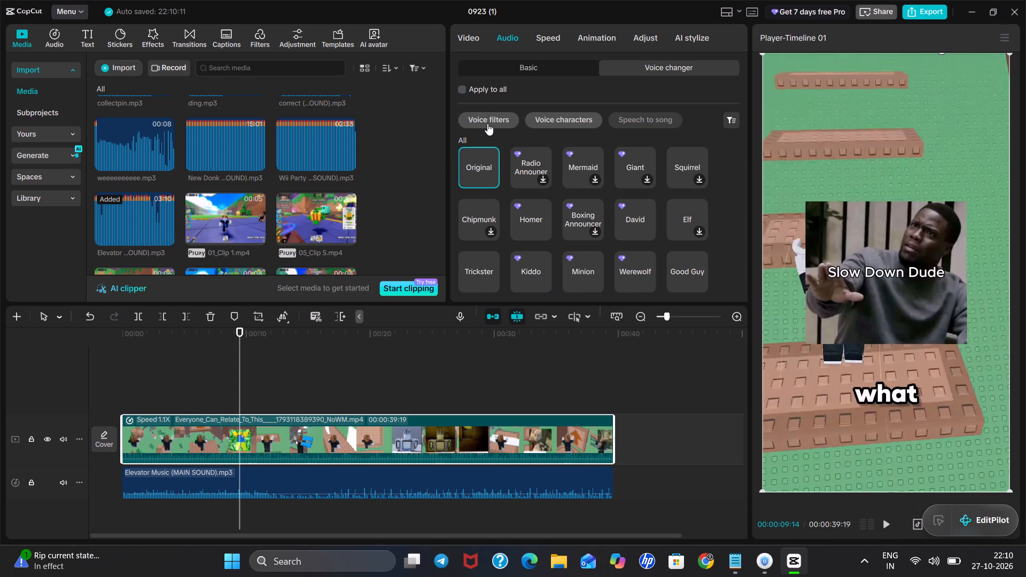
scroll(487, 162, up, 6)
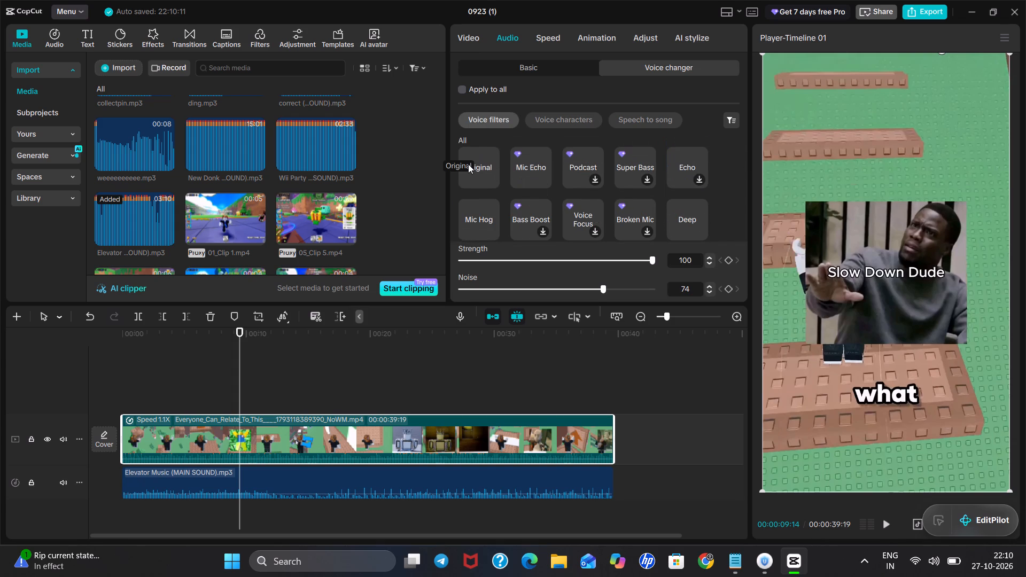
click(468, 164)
Search the filters for "clear" and add the Clear II filter above the main video clip at 00:00:00:00.
double_click(287, 381)
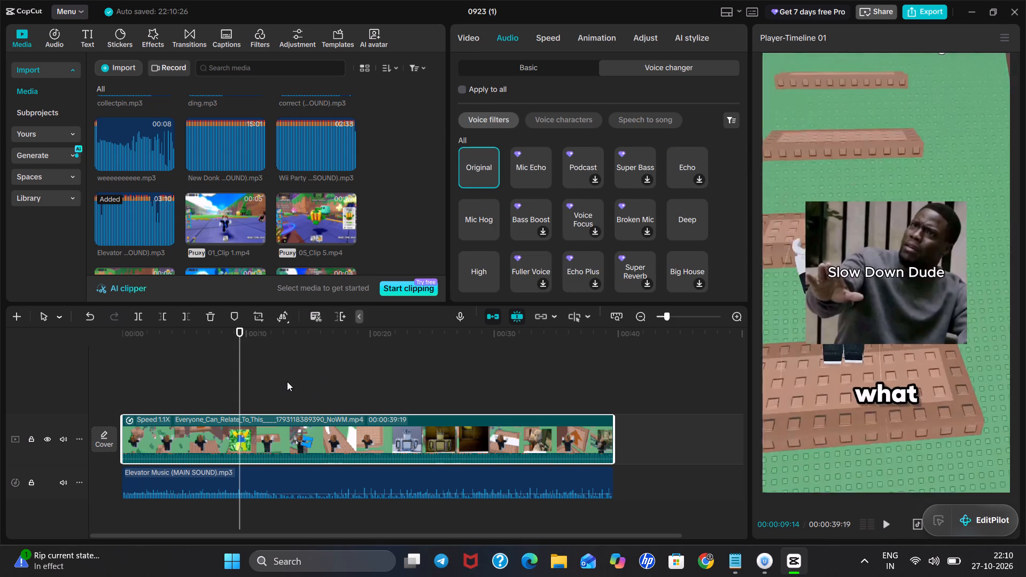
drag(287, 381, 112, 299)
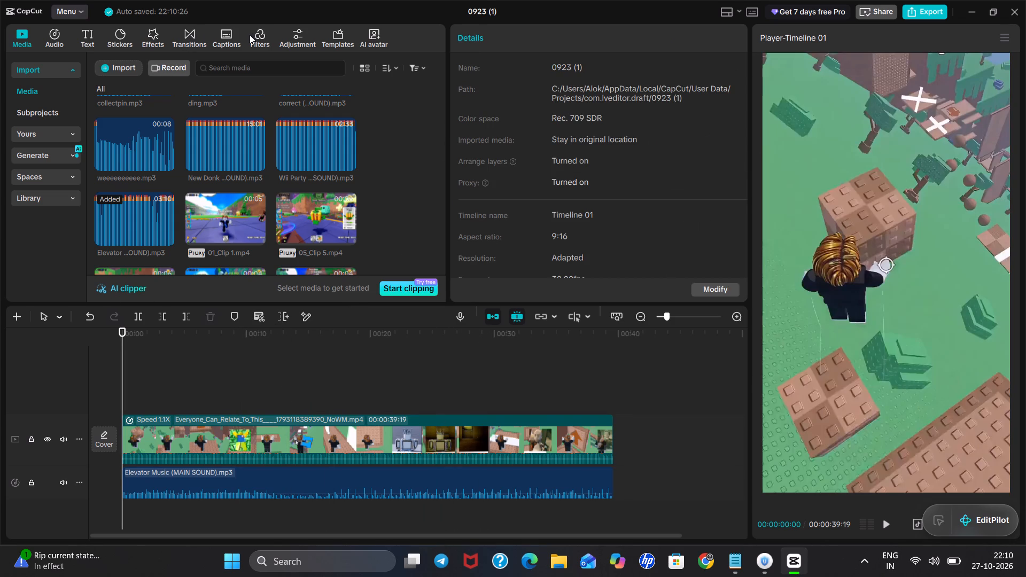
click(255, 32)
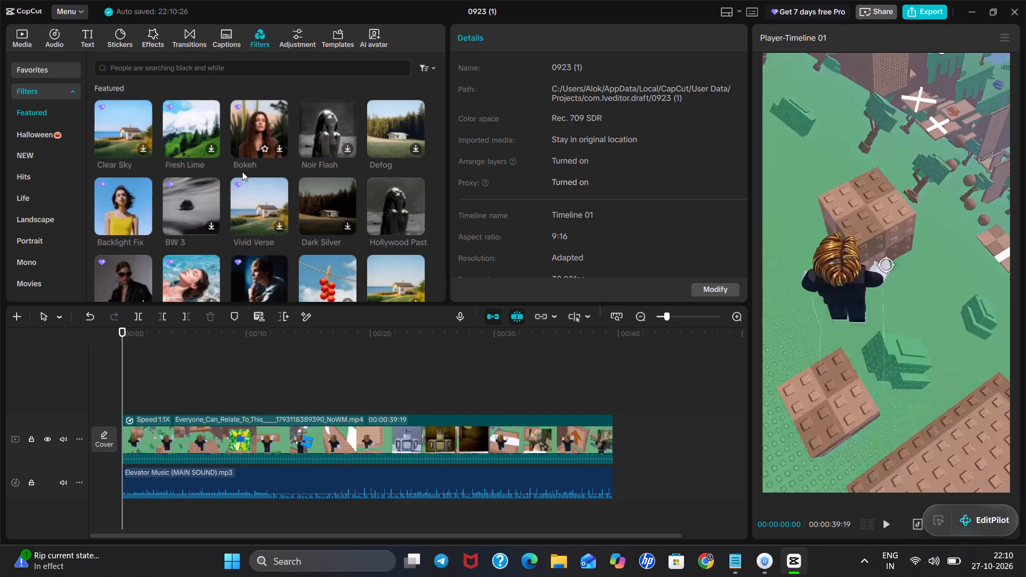
scroll(242, 171, down, 1)
scroll(242, 171, up, 4)
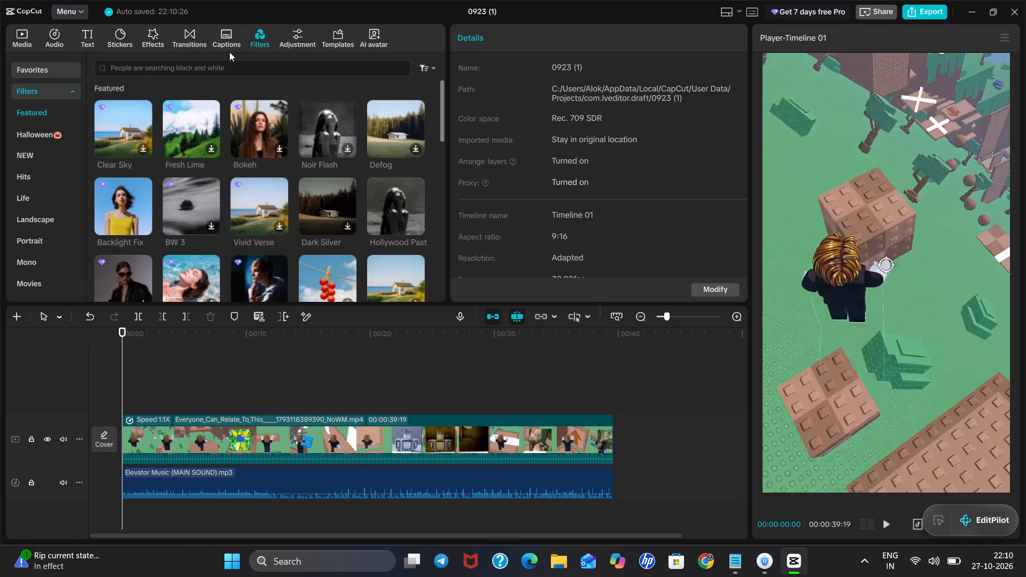
click(222, 69)
text(clear)
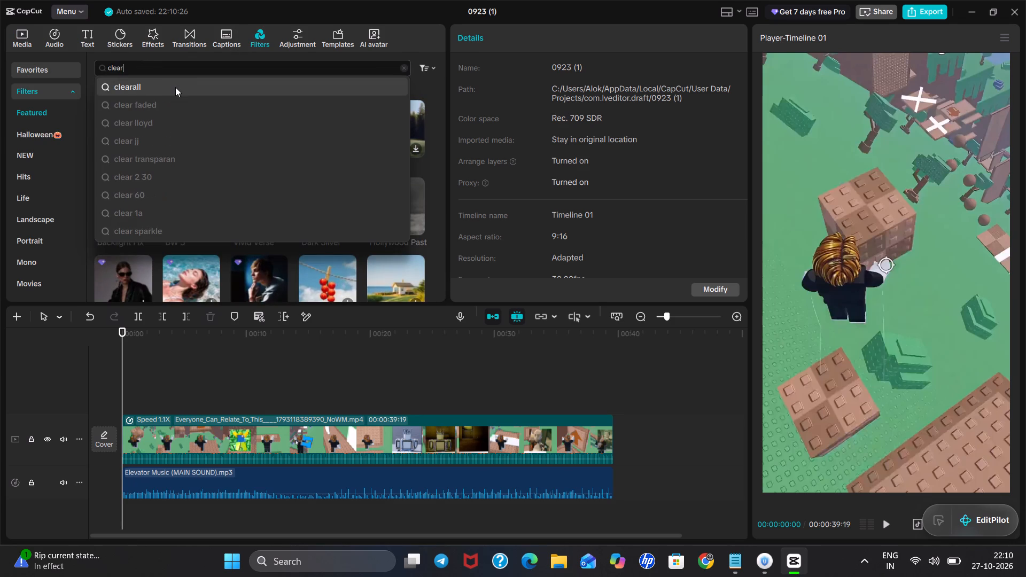
key(Return)
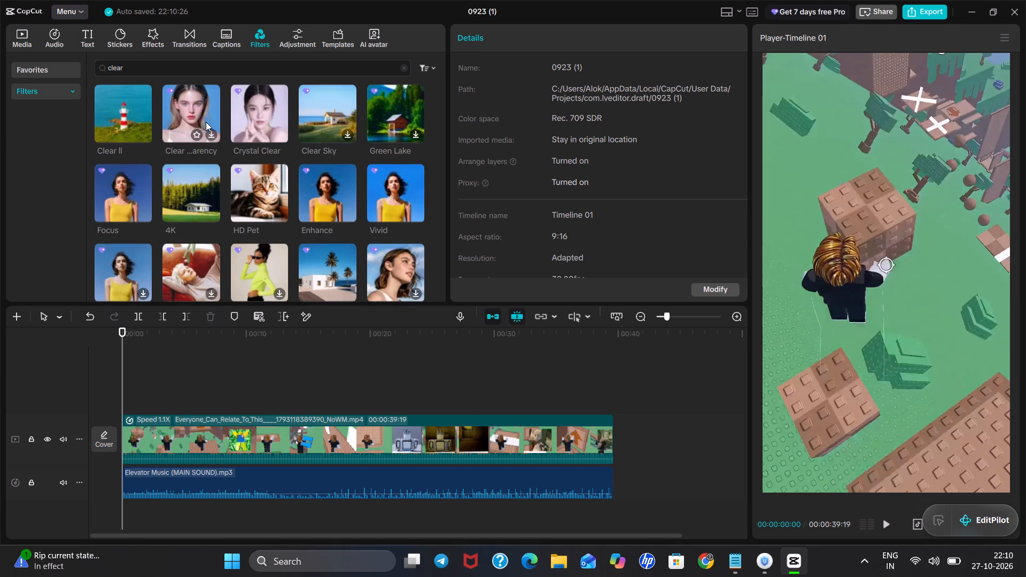
drag(128, 123, 115, 375)
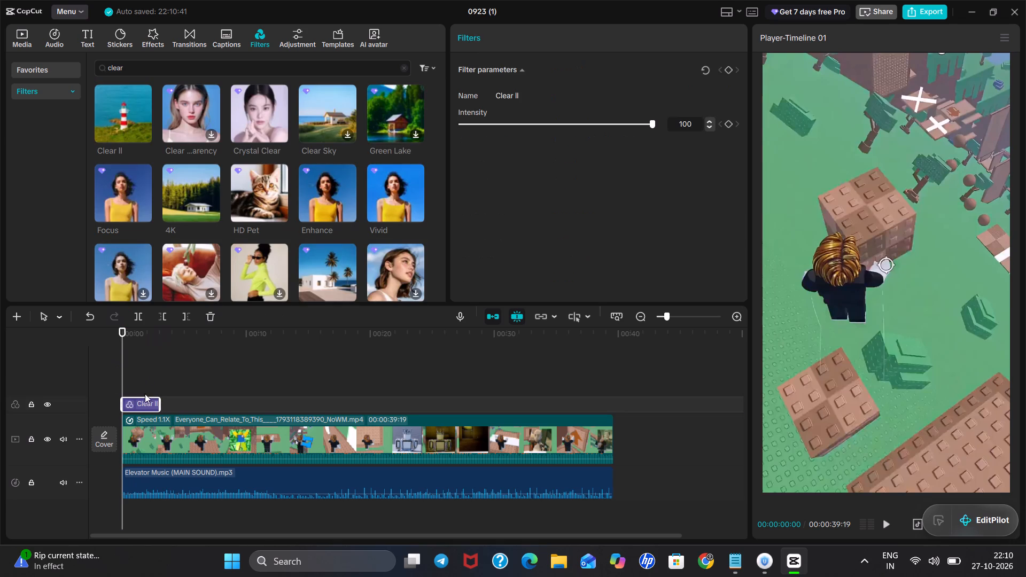
Extend the Clear II filter to the end of the main video clip at 00:00:39:19.
drag(159, 400, 496, 392)
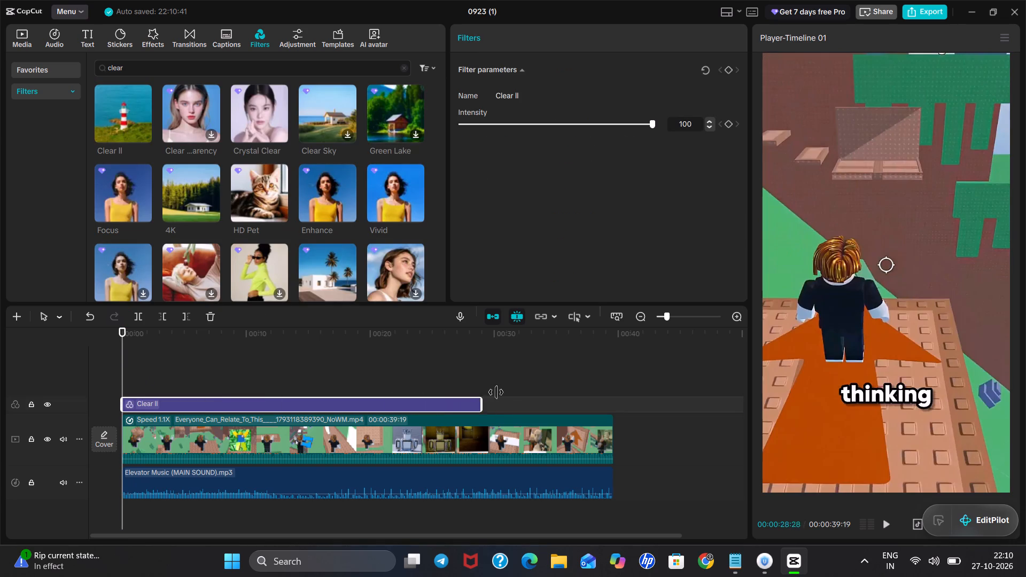
drag(496, 392, 597, 393)
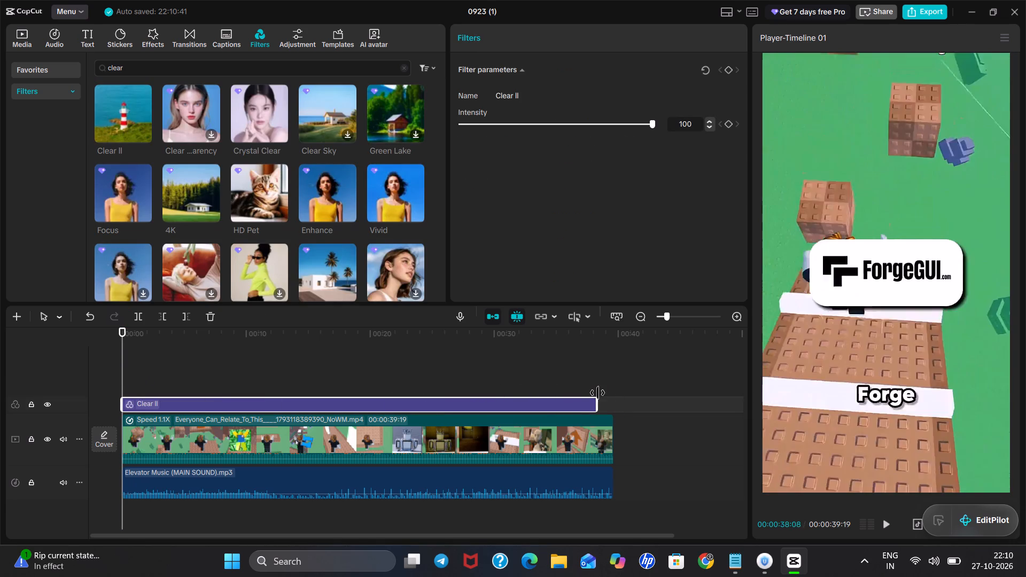
drag(597, 393, 609, 393)
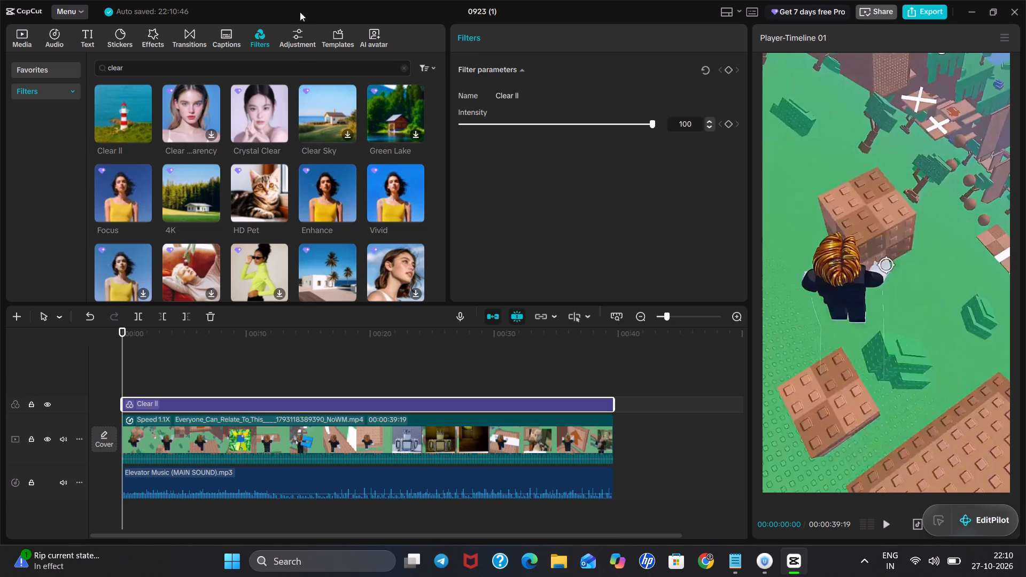
Add a custom adjustment layer above the Clear II filter and stretch it to the end of the main video clip.
click(293, 30)
click(141, 113)
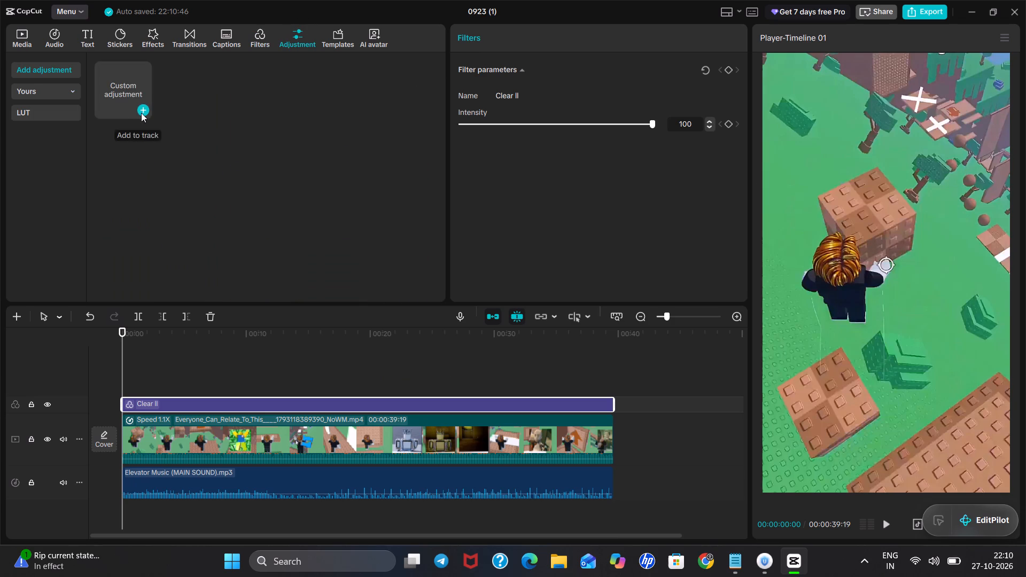
drag(160, 385, 467, 406)
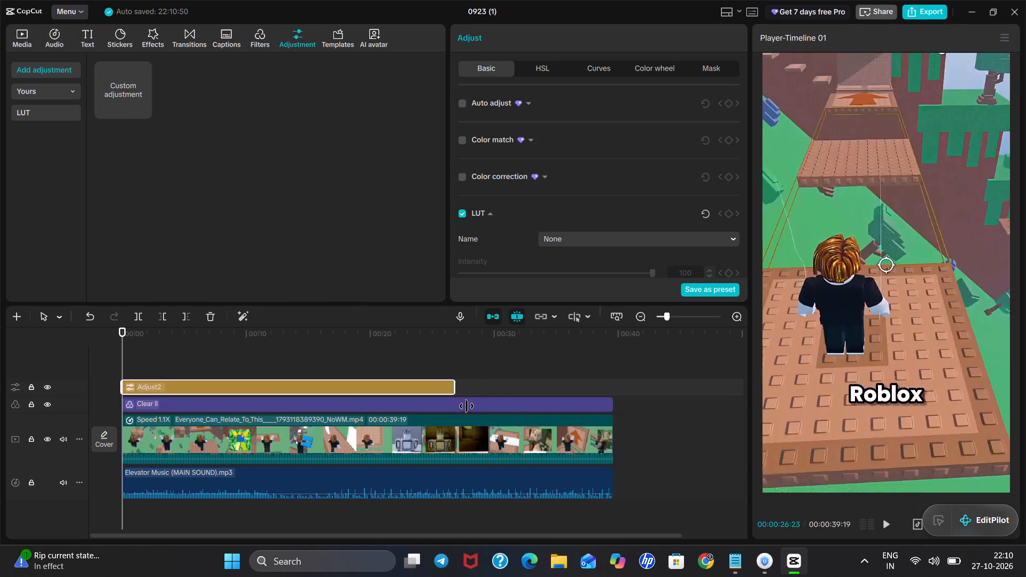
drag(467, 406, 575, 406)
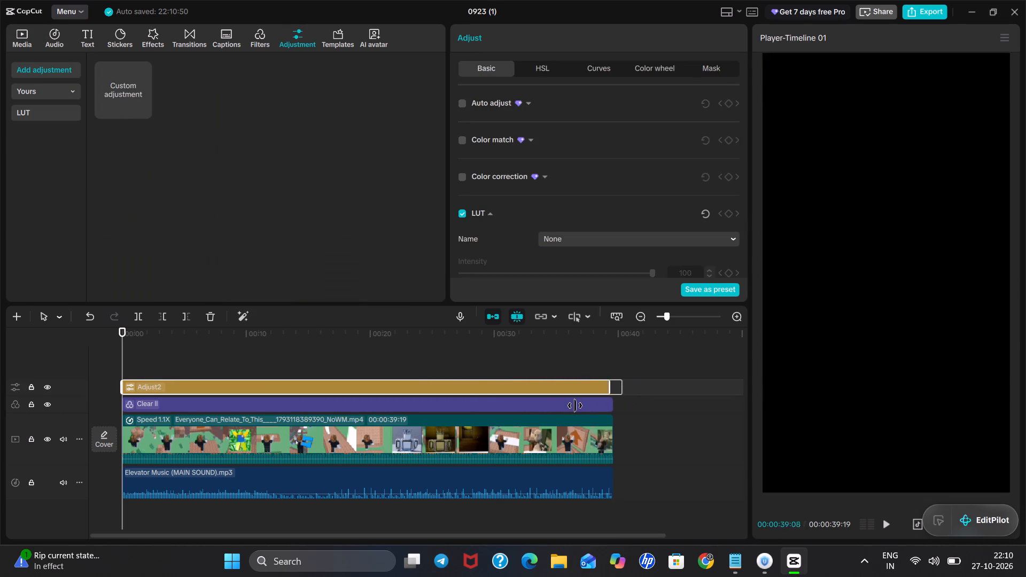
drag(575, 406, 623, 406)
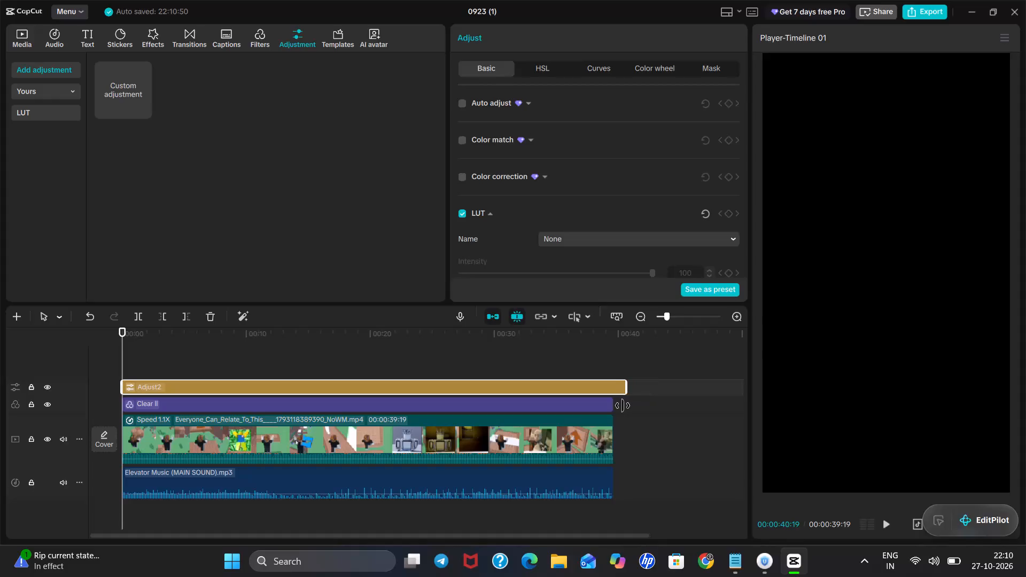
drag(623, 406, 613, 407)
Set the adjustment layer's Temp to -8 and Saturation to 8.
scroll(524, 160, down, 1)
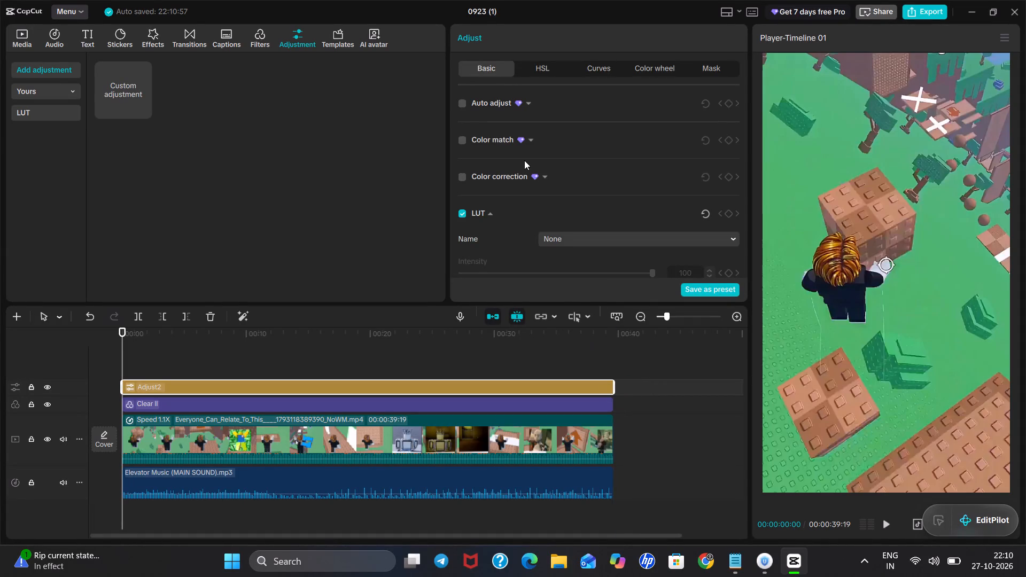
scroll(524, 160, down, 5)
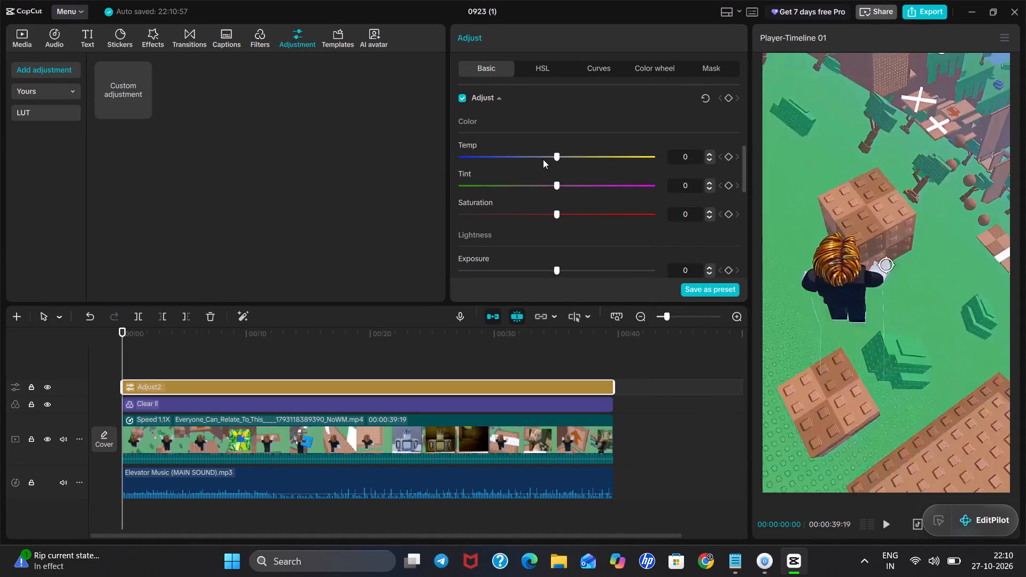
double_click(543, 159)
drag(543, 159, 538, 160)
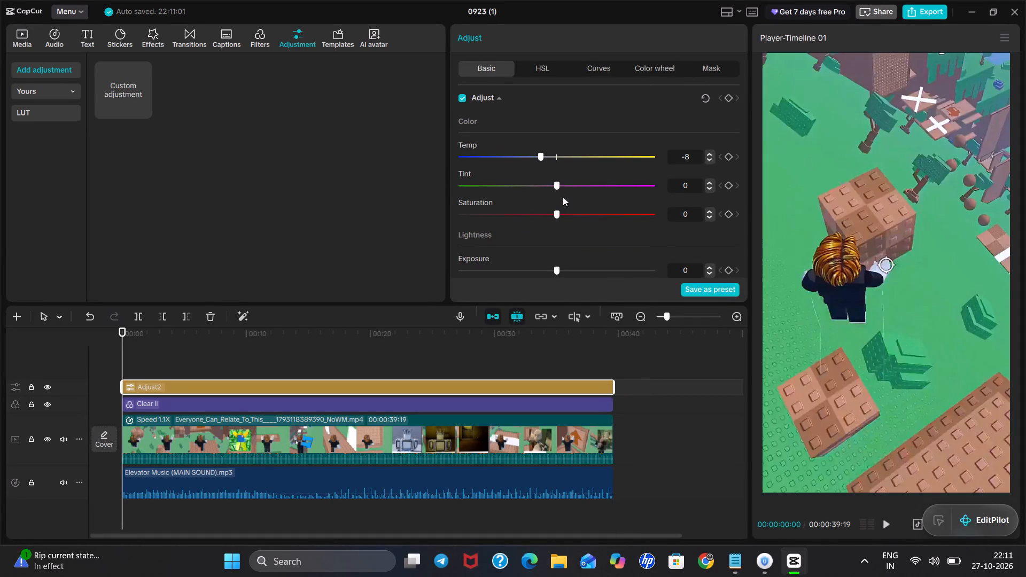
double_click(566, 213)
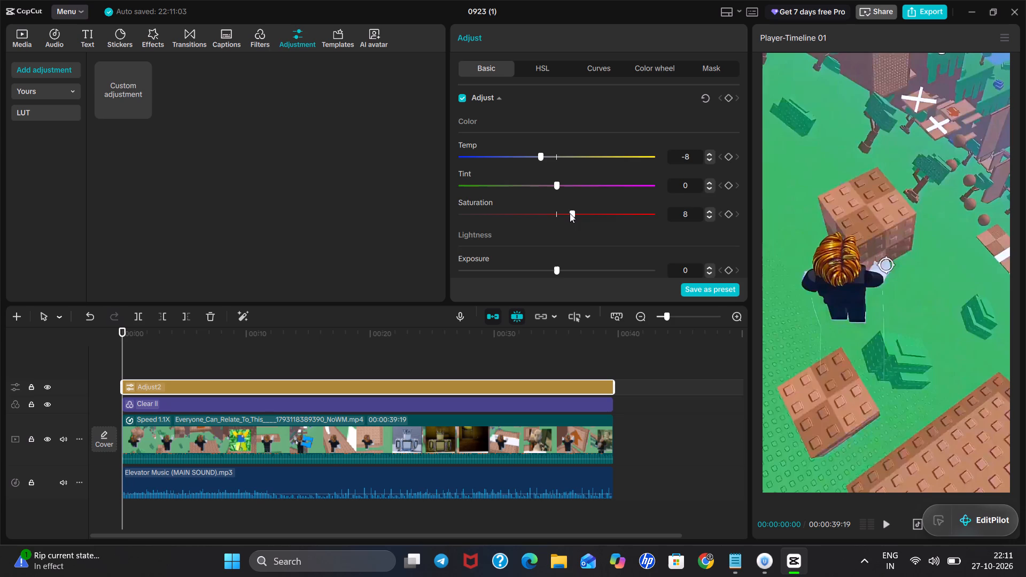
Set the adjustment layer's Sharpen to 19 and raise its Clarity slightly.
scroll(570, 213, down, 8)
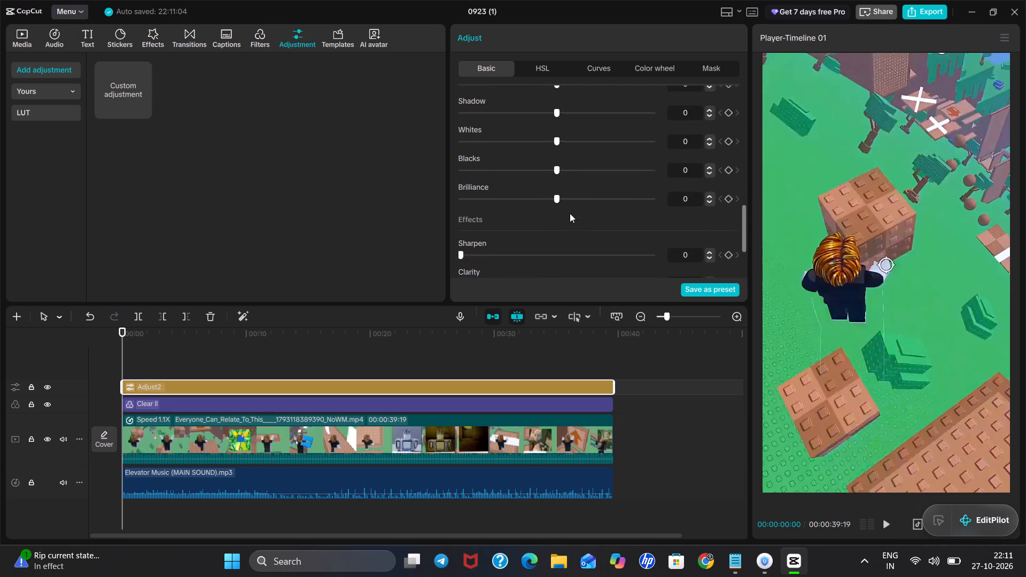
scroll(570, 213, down, 1)
click(479, 229)
drag(479, 229, 493, 232)
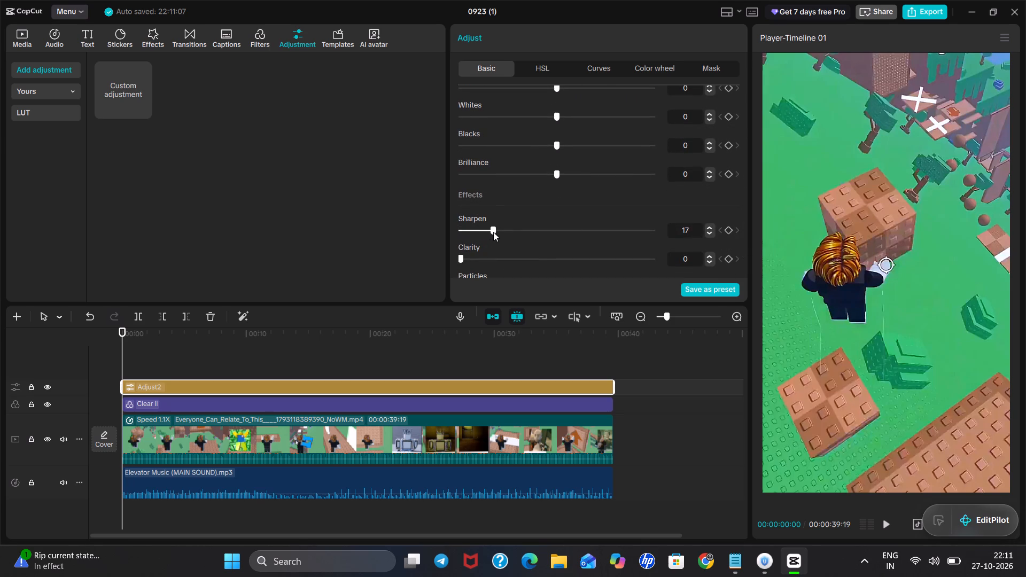
drag(493, 232, 498, 231)
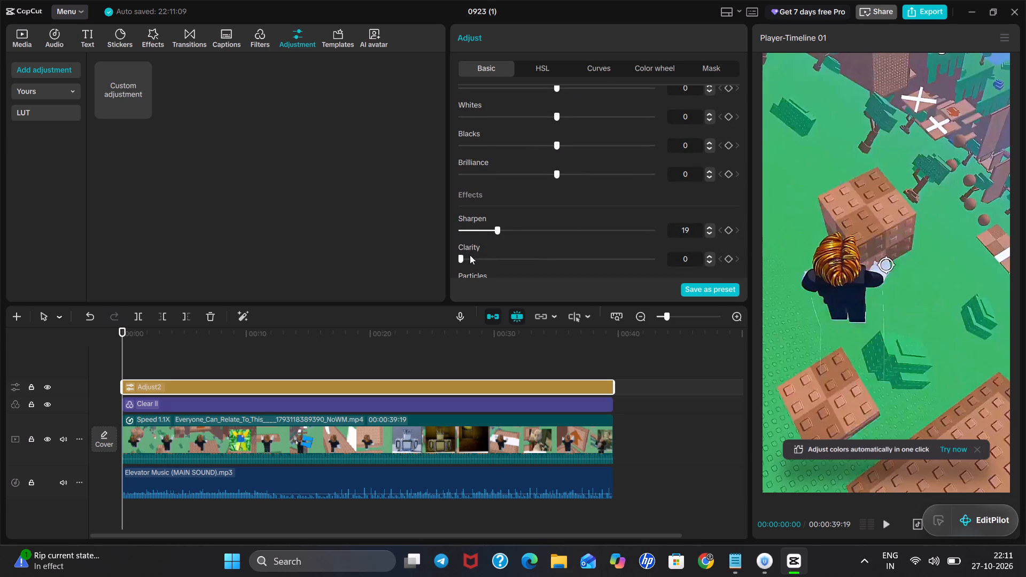
click(470, 255)
double_click(437, 354)
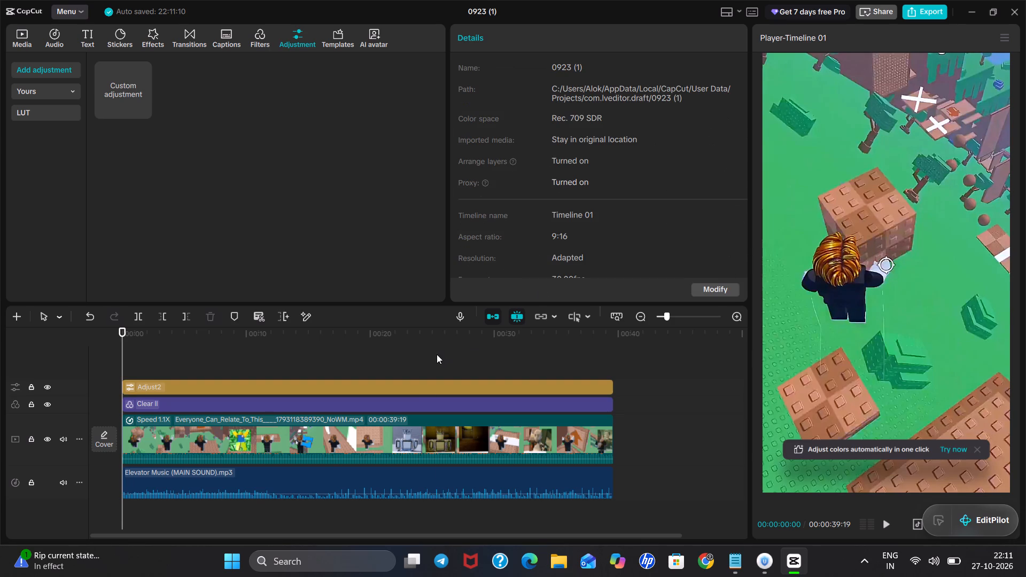
Open the export settings and replace the file name with the title "Everyone Can Relate To This" and its emoji, copied from the Notepad note.
drag(437, 354, 269, 362)
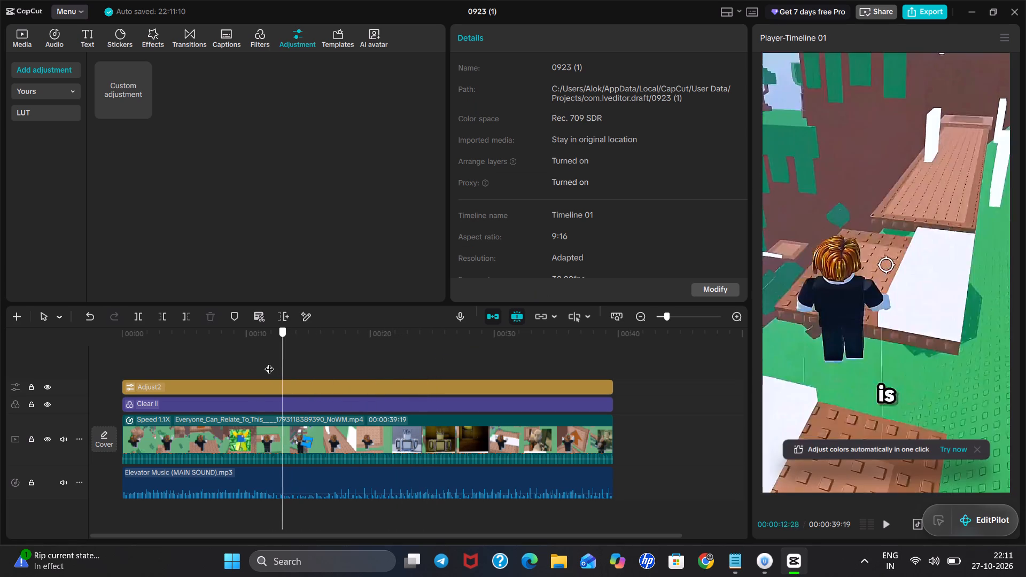
drag(269, 362, 214, 345)
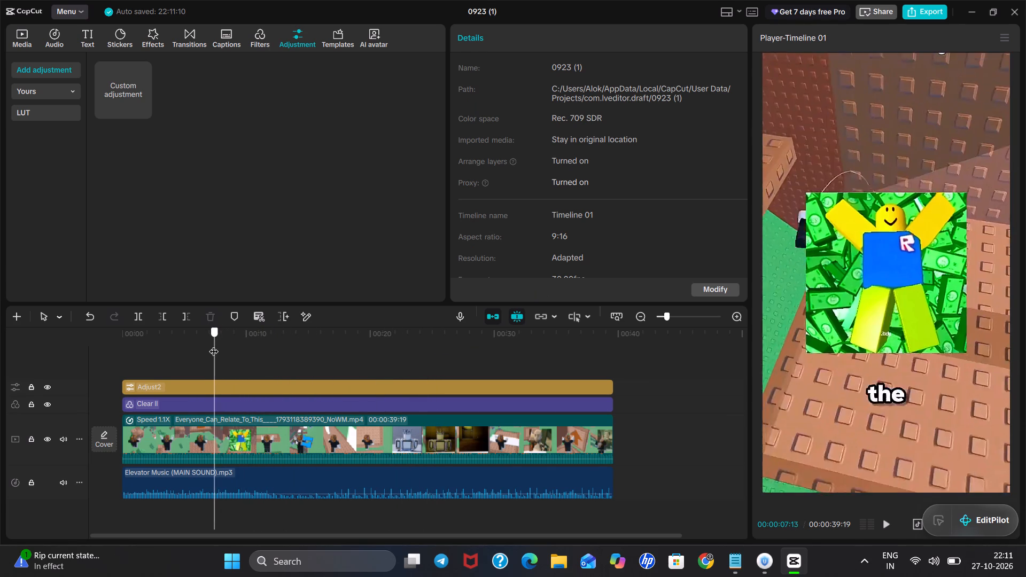
drag(214, 345, 108, 339)
click(915, 13)
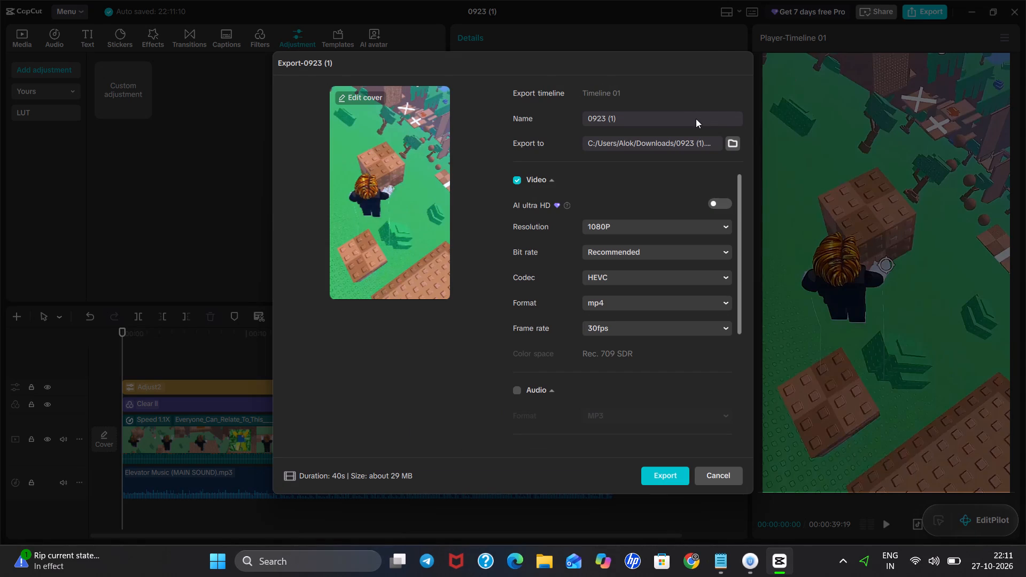
click(696, 119)
key(BackSpace)
key(BackSpace)
key(BackSpace)
key(BackSpace)
key(BackSpace)
key(BackSpace)
key(BackSpace)
key(BackSpace)
key(BackSpace)
key(BackSpace)
key(BackSpace)
key(BackSpace)
key(BackSpace)
click(720, 573)
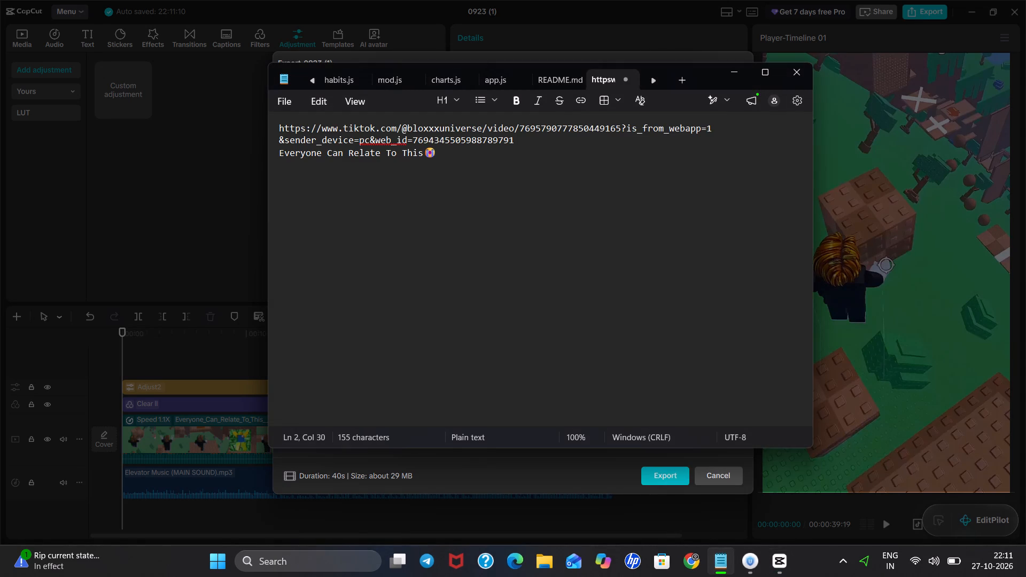
drag(280, 150, 436, 161)
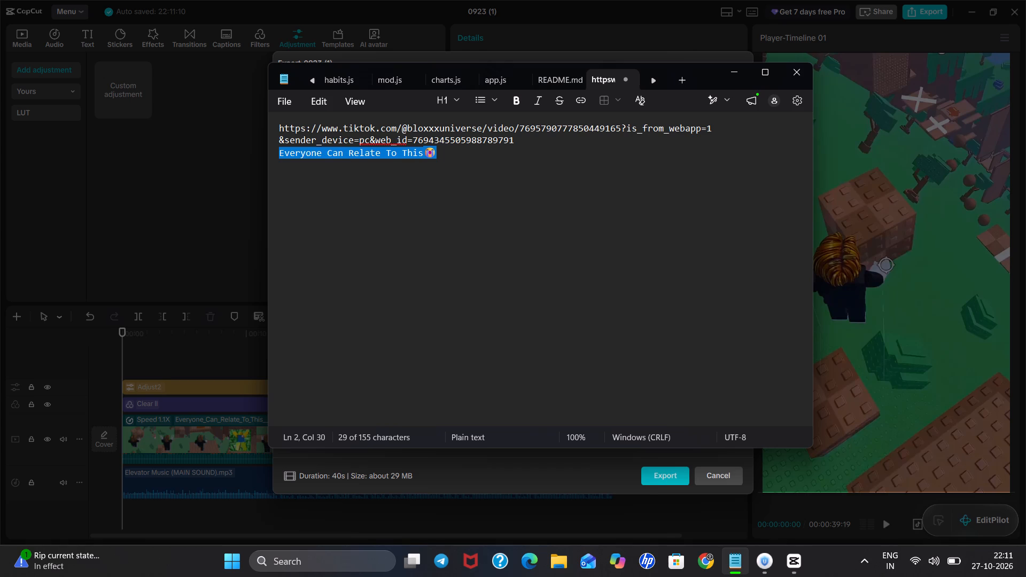
key(ctrl+c)
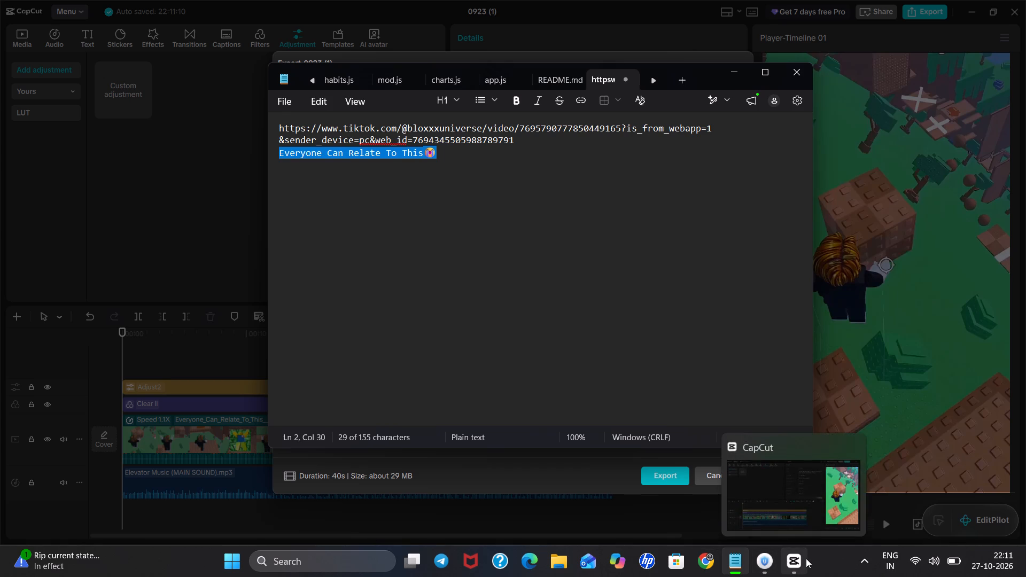
click(806, 558)
key(ctrl+v)
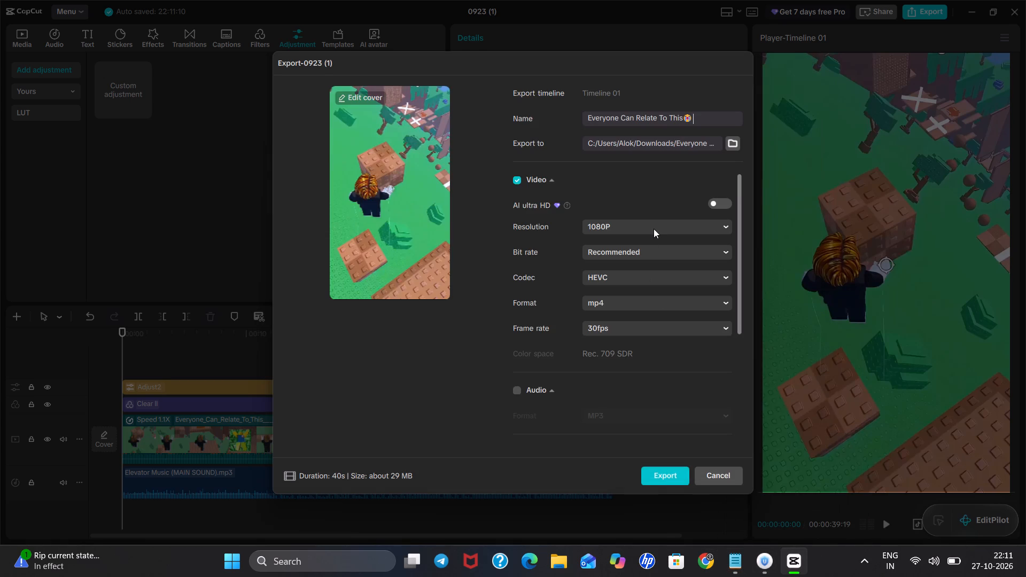
Set the export frame rate to 50fps and start exporting the 1080P mp4 video.
click(636, 328)
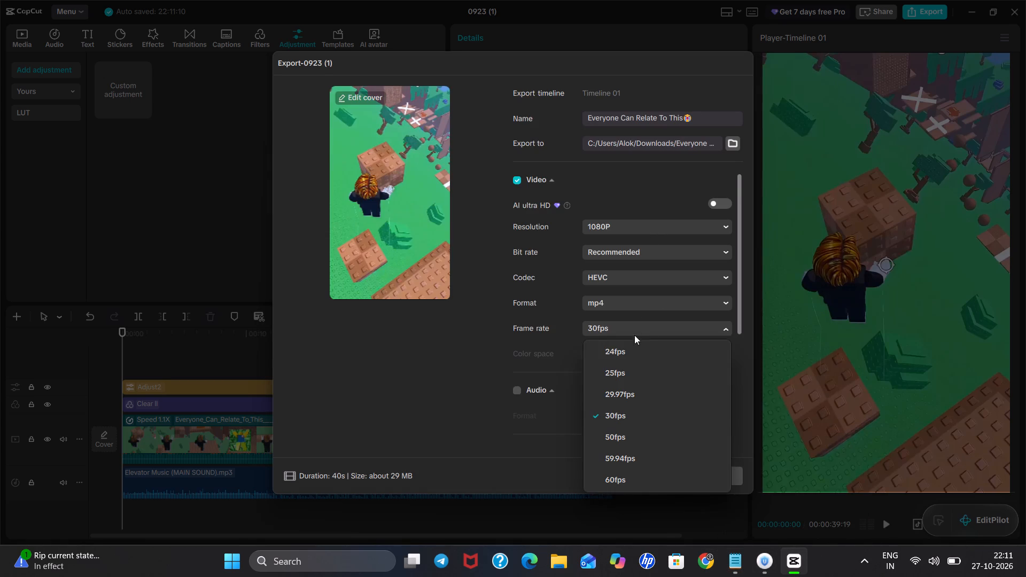
click(627, 439)
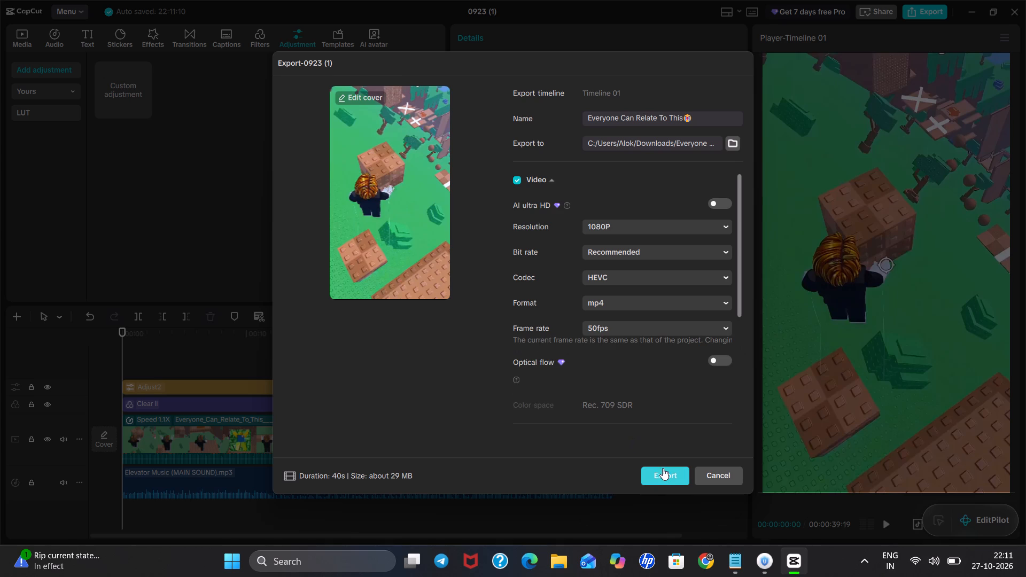
click(663, 475)
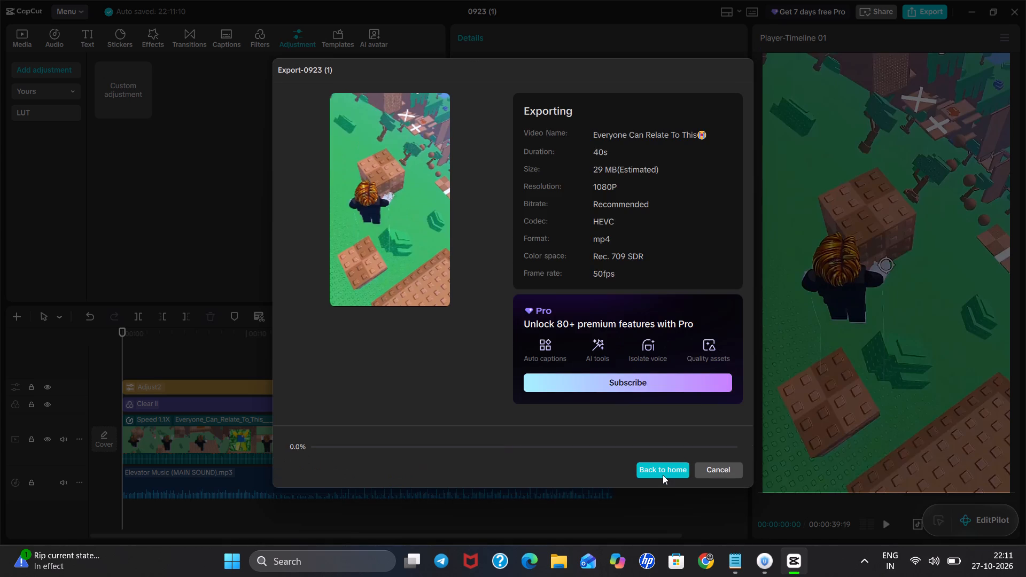
Switch to Urban VPN, disconnect from the United States server and close the VPN window.
click(763, 565)
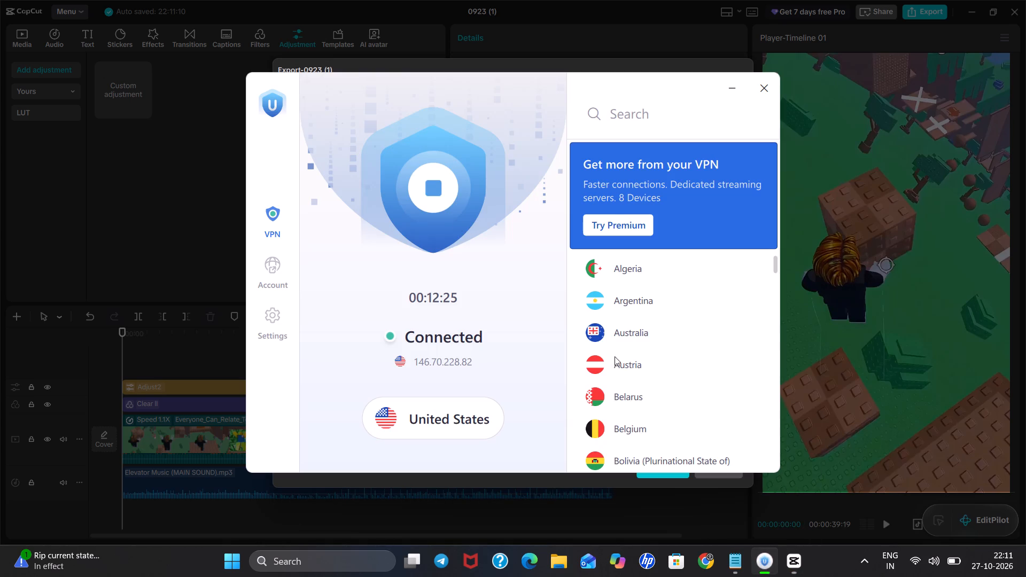
click(446, 186)
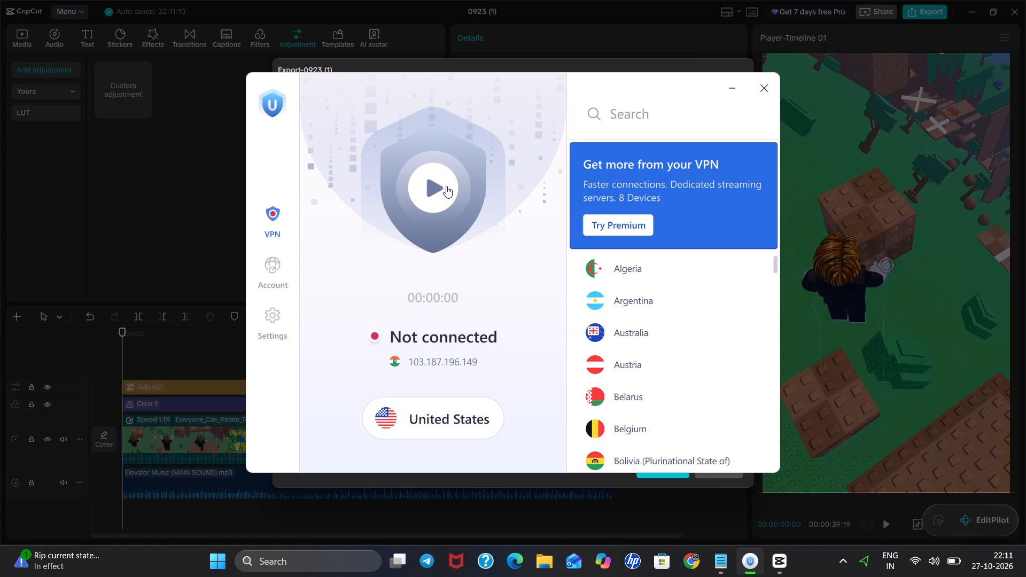
click(770, 89)
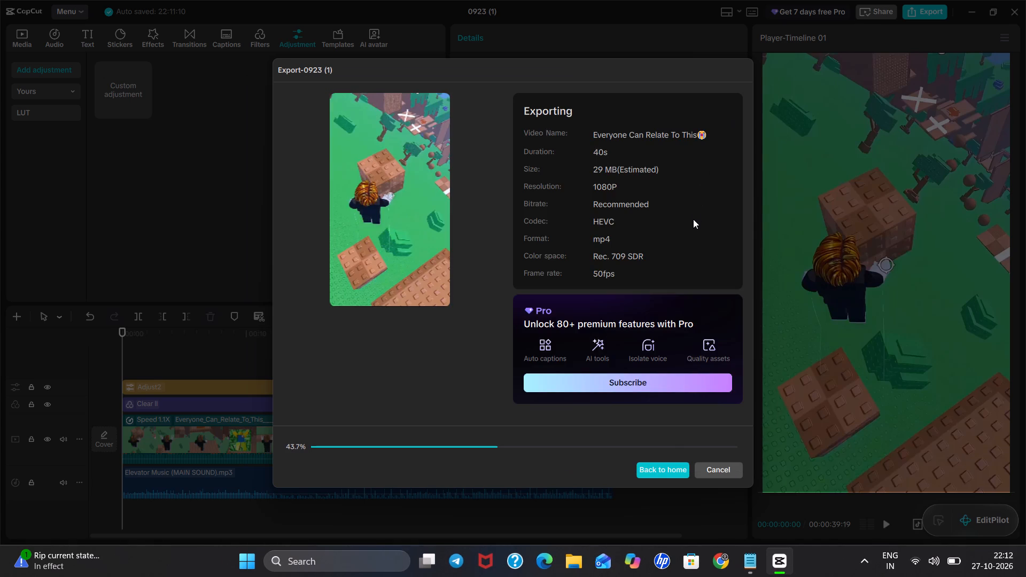
click(249, 562)
key(d)
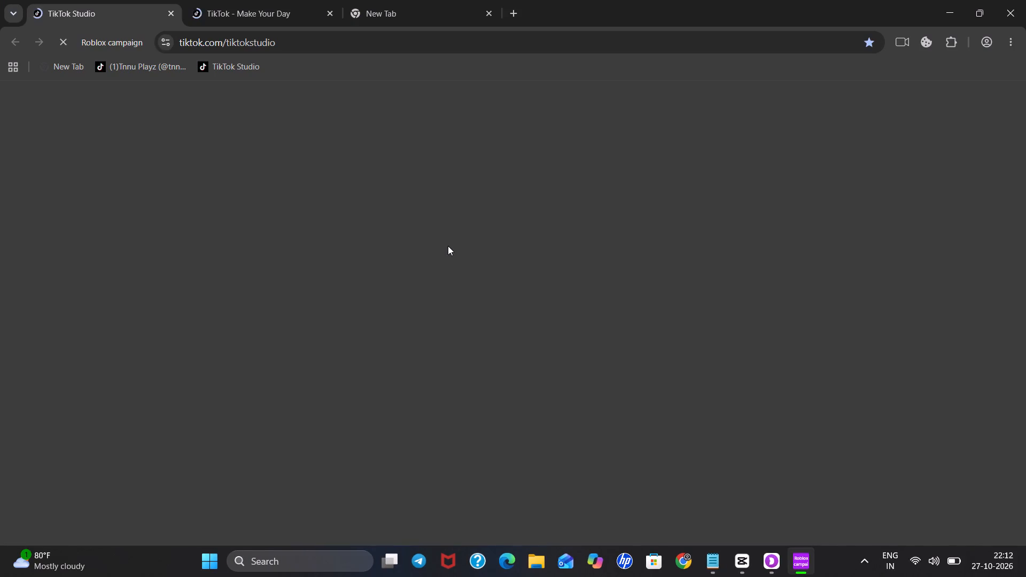